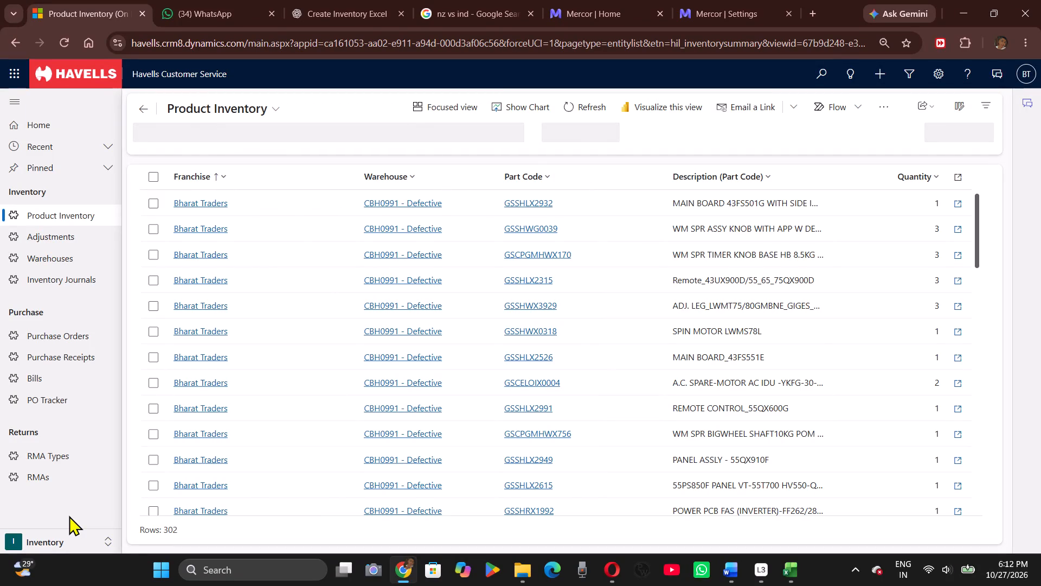
Open the Purchase Order Tracker list from the Purchase section.
left_click(49, 403)
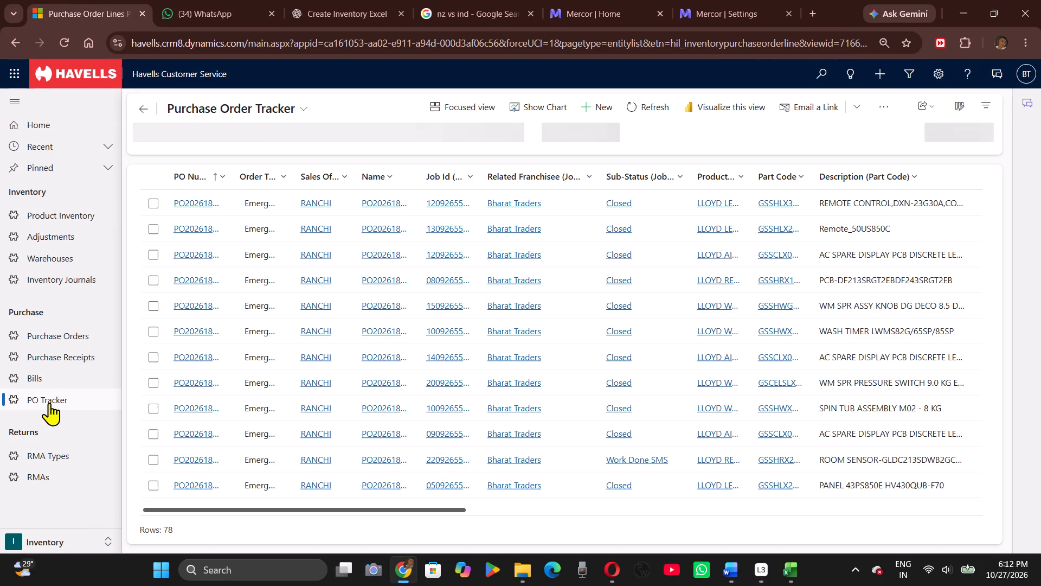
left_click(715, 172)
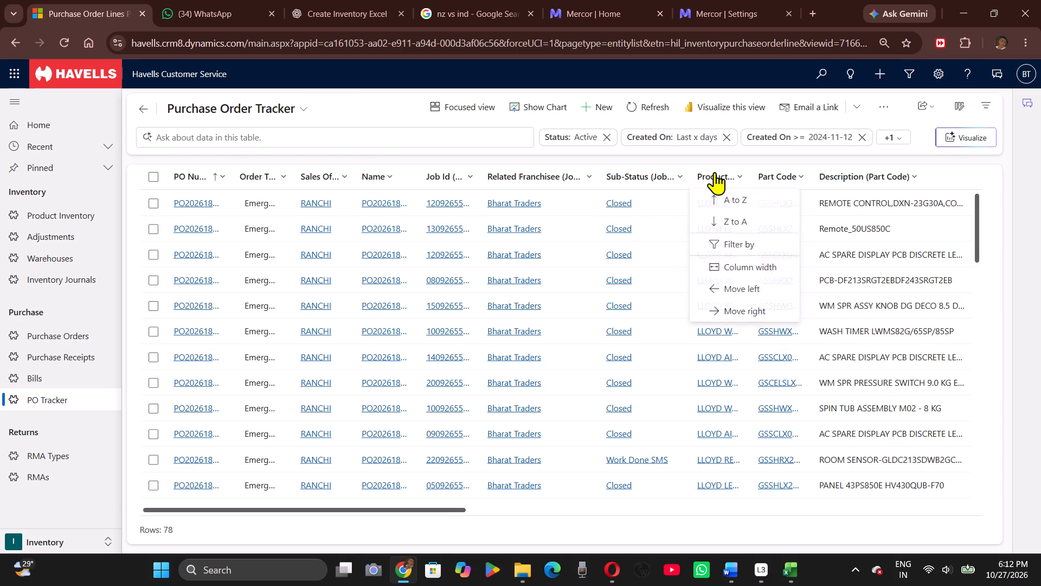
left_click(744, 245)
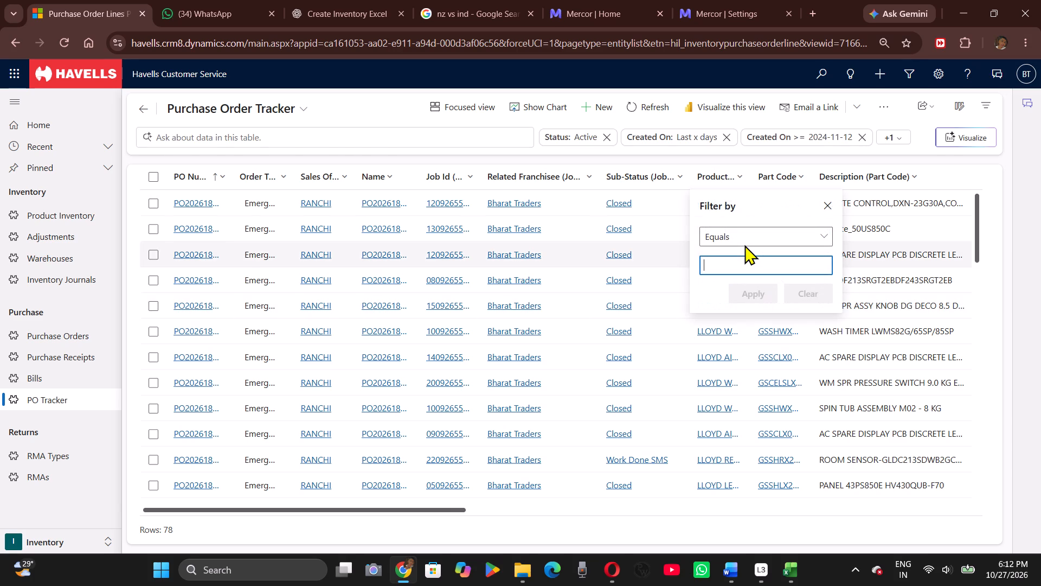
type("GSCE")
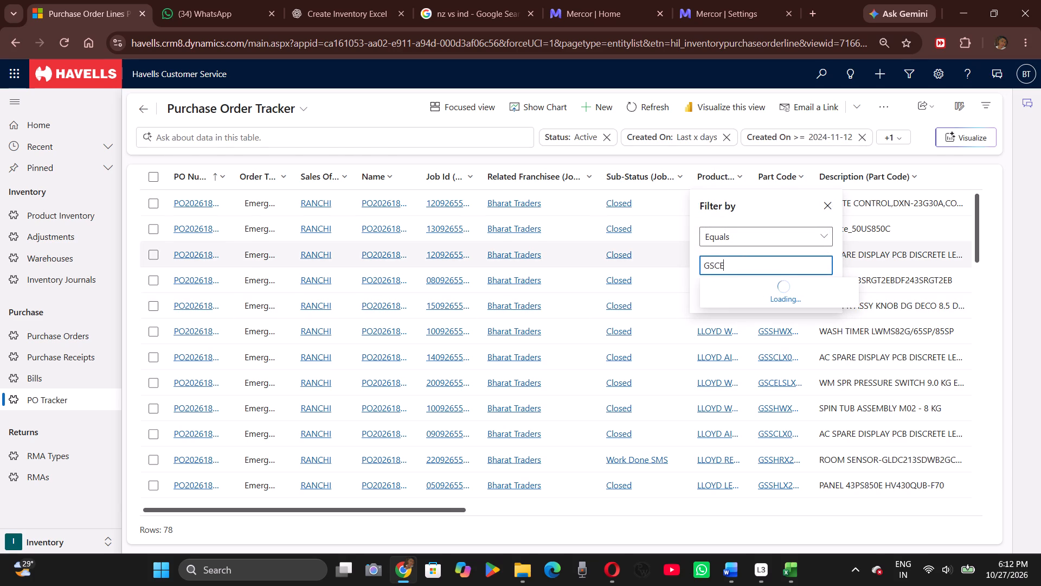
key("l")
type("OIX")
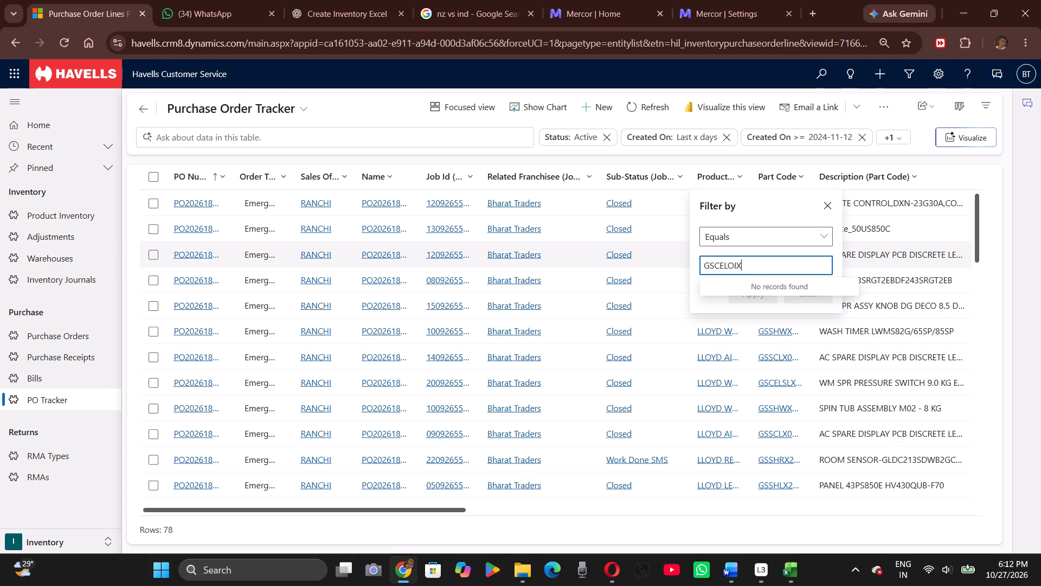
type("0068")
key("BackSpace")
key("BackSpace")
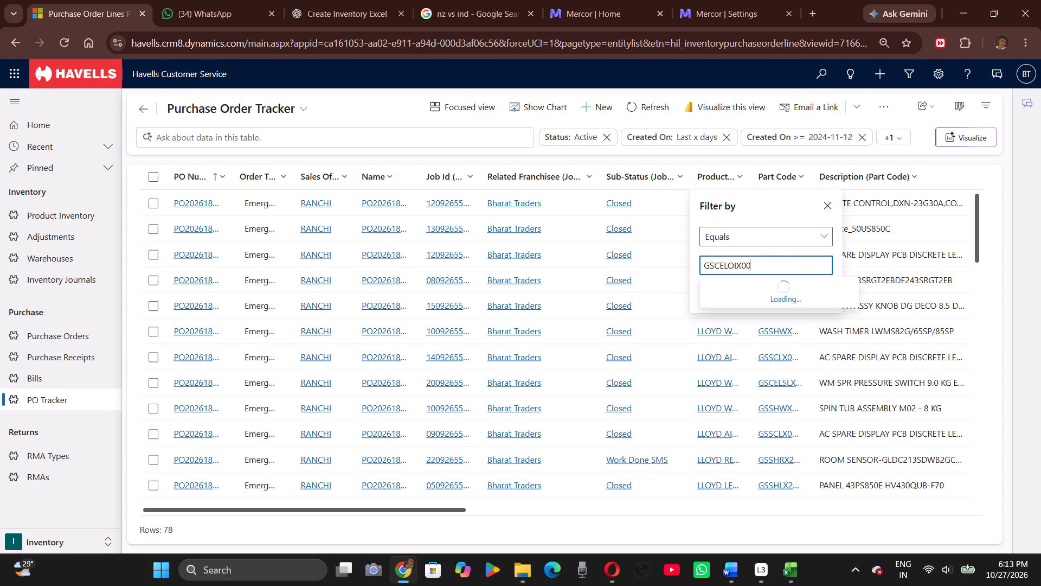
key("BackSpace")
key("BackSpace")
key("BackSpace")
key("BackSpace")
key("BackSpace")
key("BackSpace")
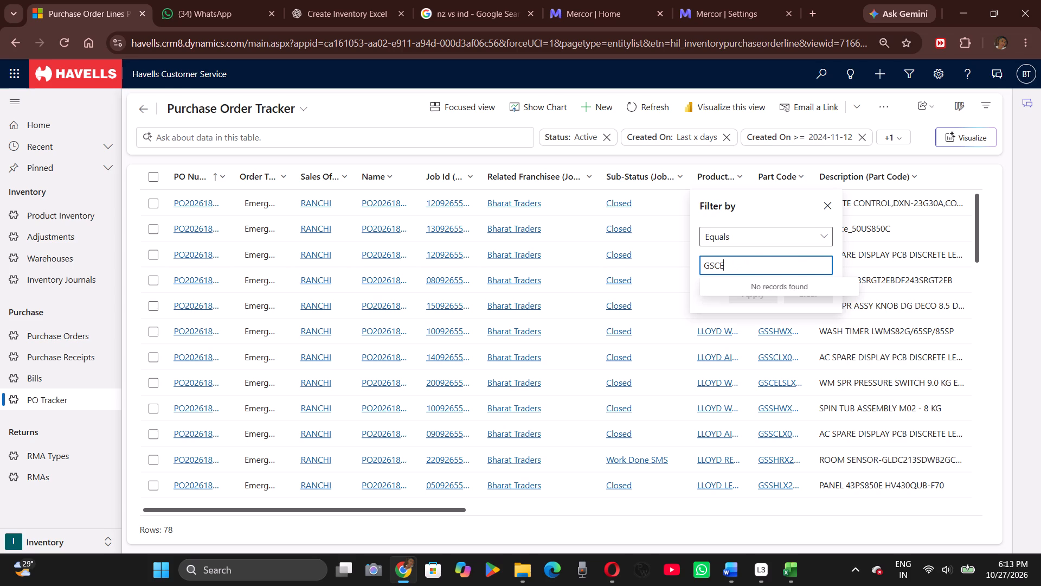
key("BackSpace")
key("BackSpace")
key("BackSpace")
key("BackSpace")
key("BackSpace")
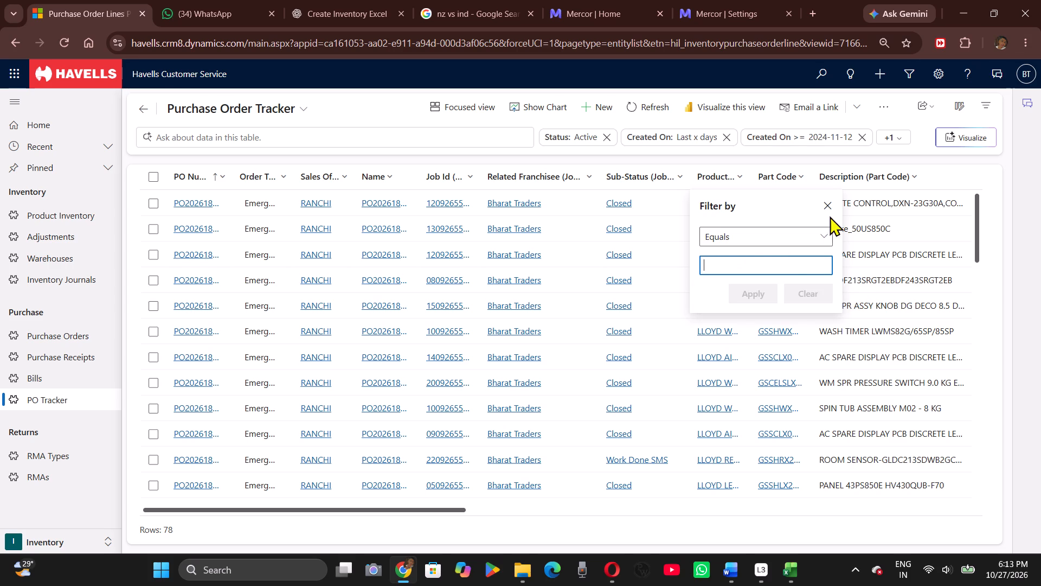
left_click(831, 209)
Filter the purchase order lines by Part Code equal to GSCELOIX0068.
left_click(782, 173)
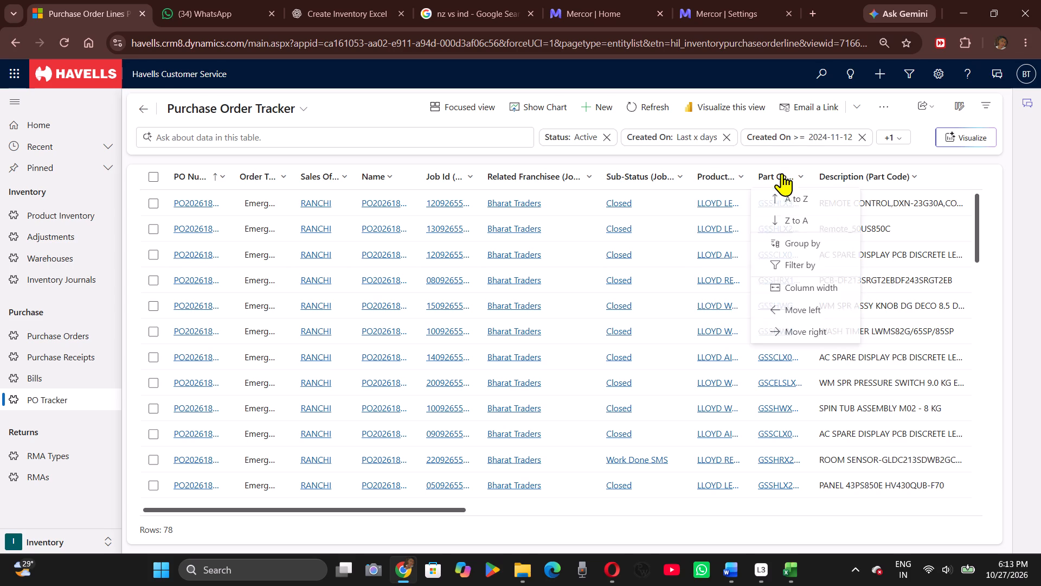
left_click(789, 263)
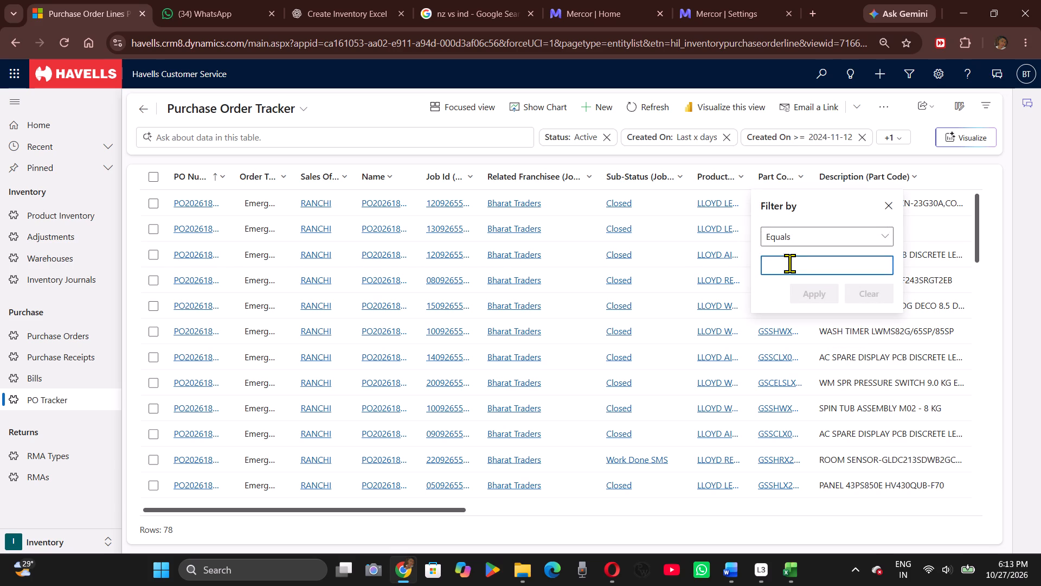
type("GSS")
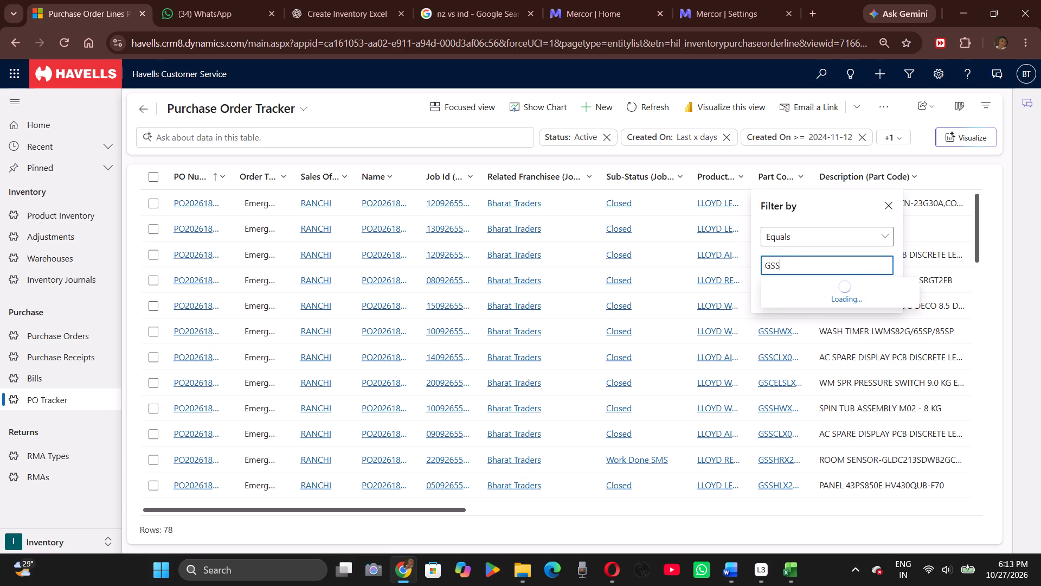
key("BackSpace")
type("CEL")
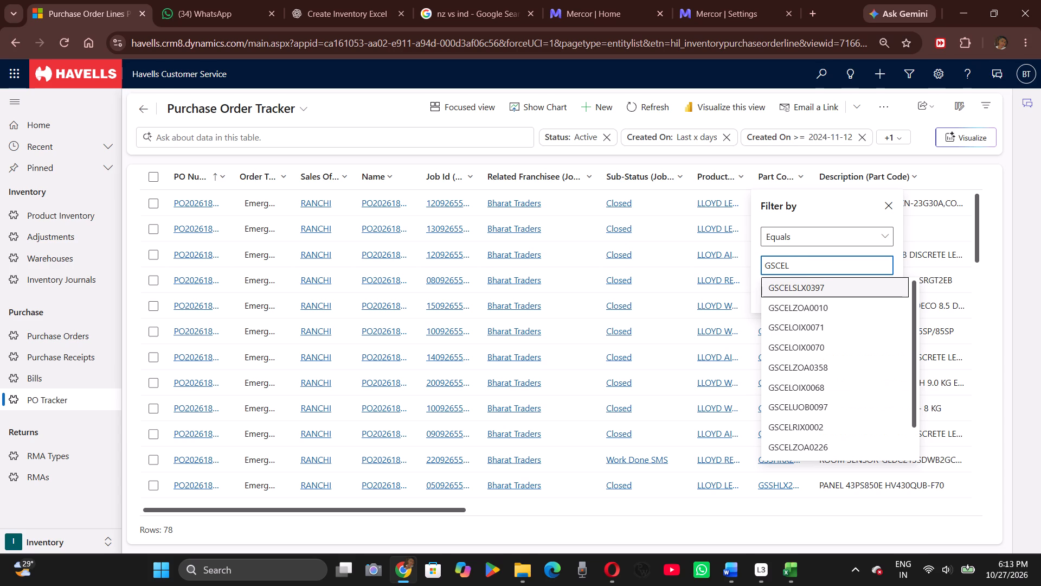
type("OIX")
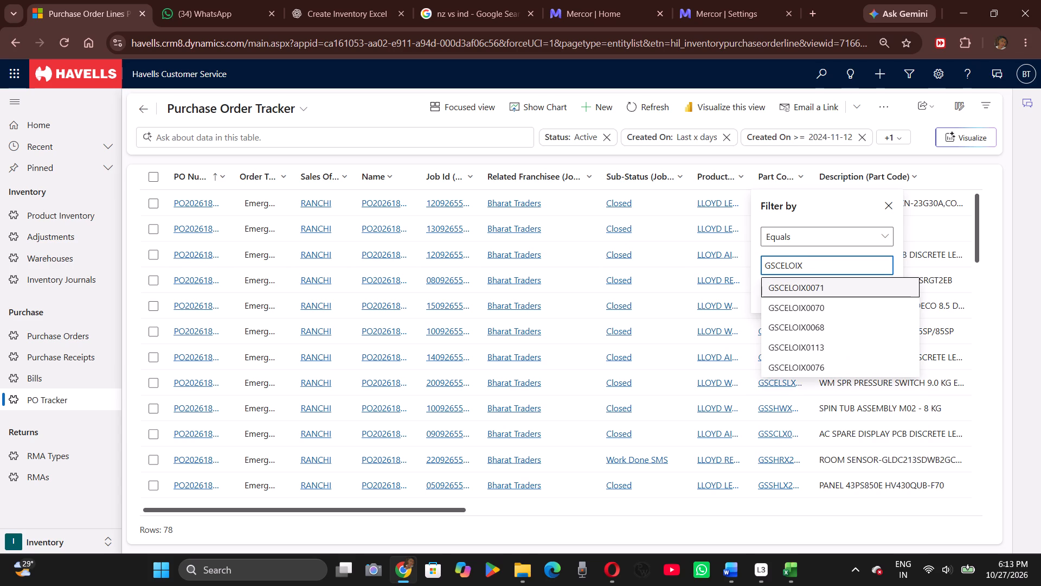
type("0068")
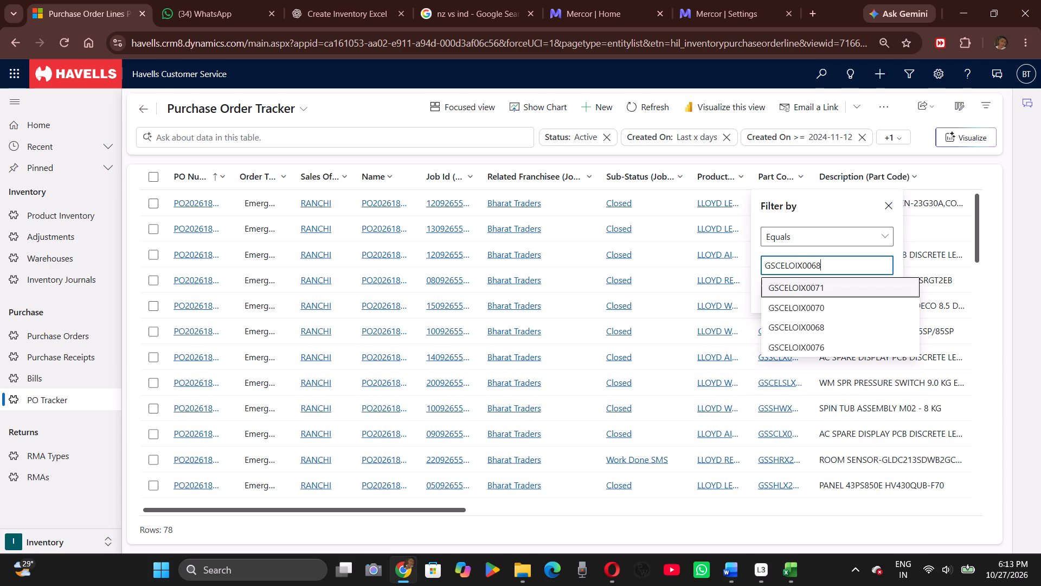
left_click(801, 285)
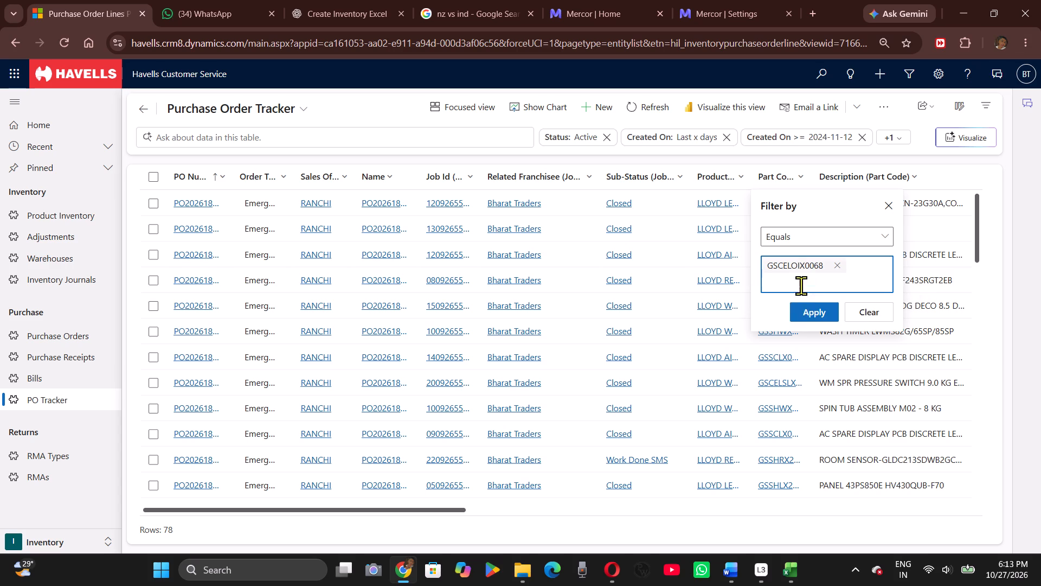
left_click(801, 313)
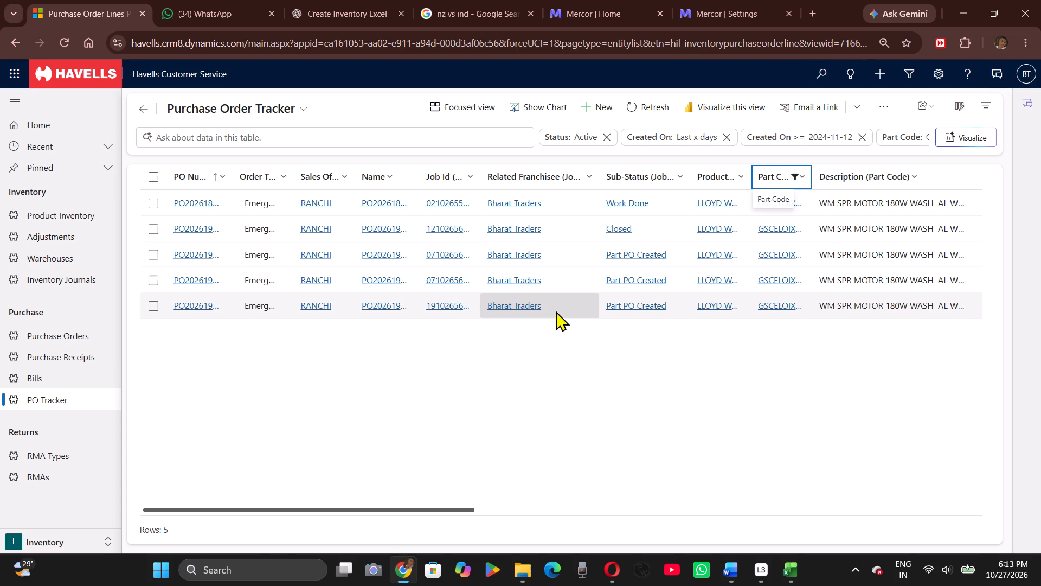
Open the filtered order line with sub-status Work Done, view its linked job, and return to the tracker list.
scroll(556, 311, "left", 2)
scroll(556, 311, "right", 1)
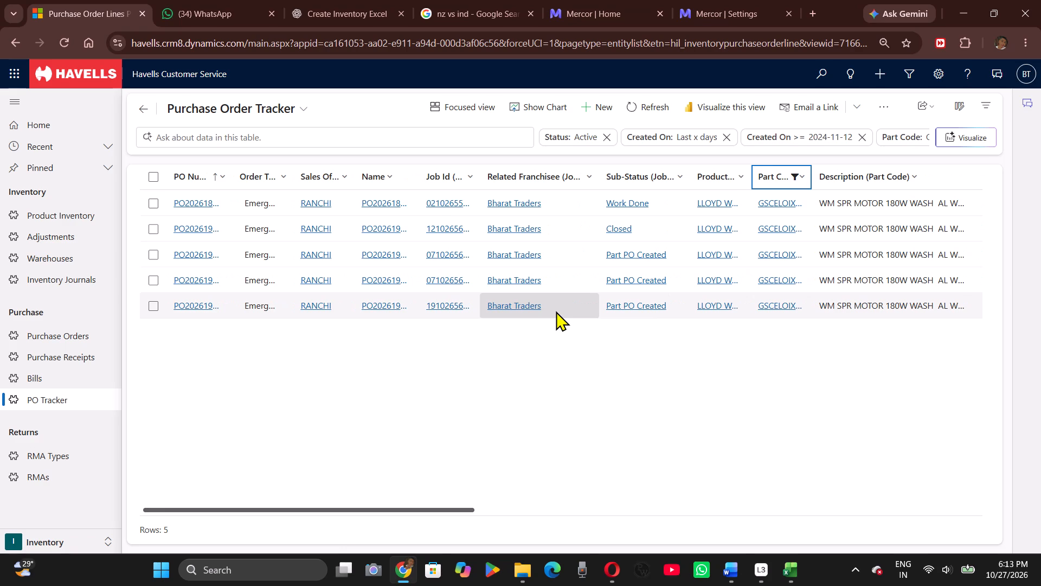
scroll(556, 311, "left", 2)
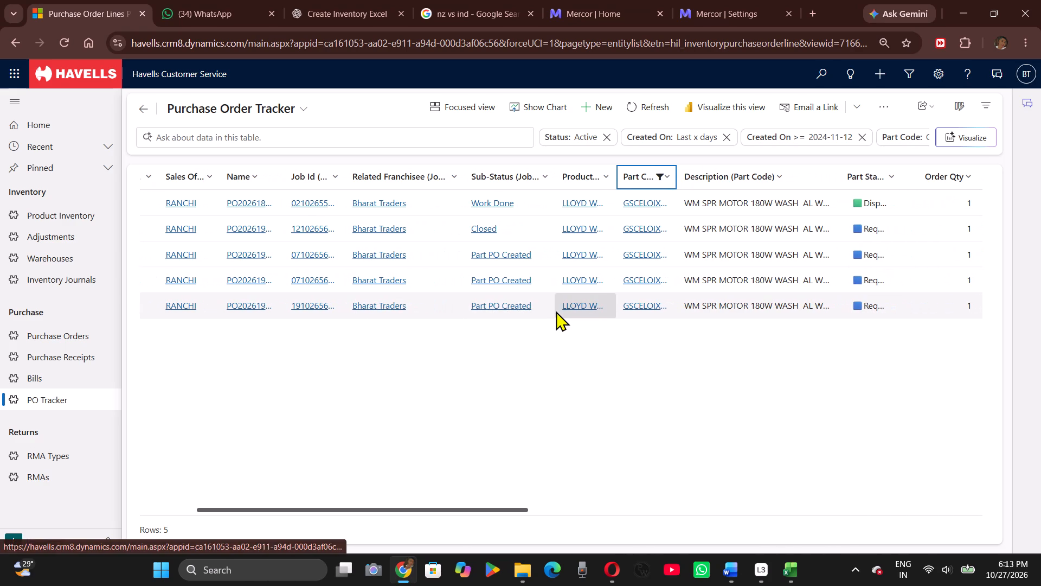
scroll(556, 311, "left", 1)
triple_click(519, 208)
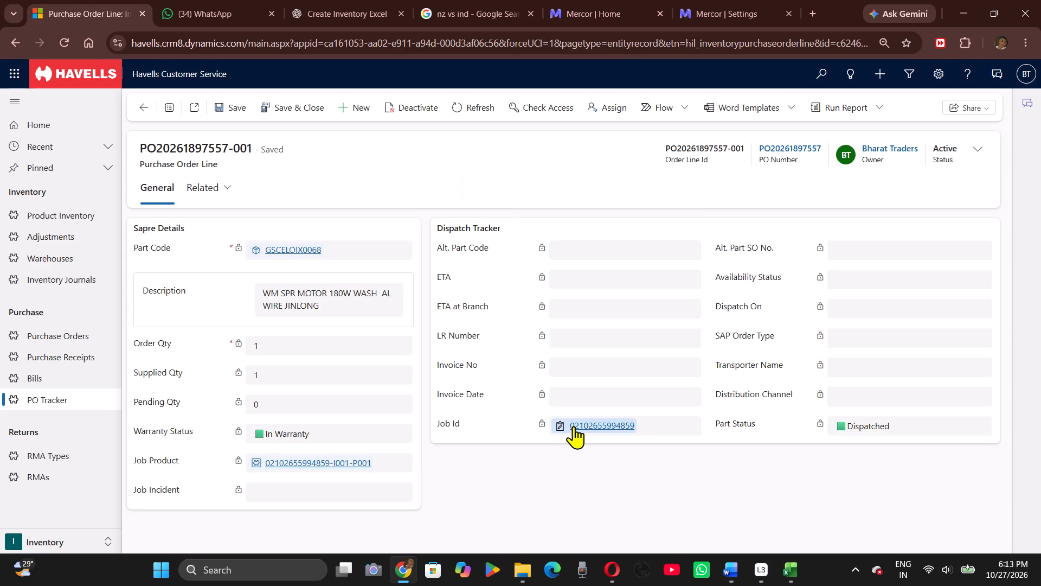
left_click(574, 426)
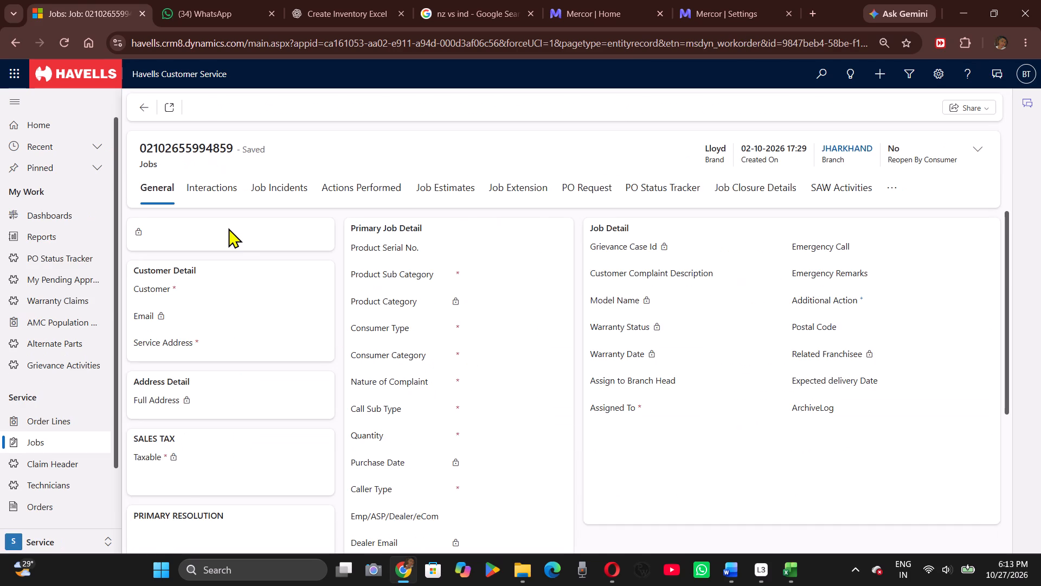
left_click(141, 104)
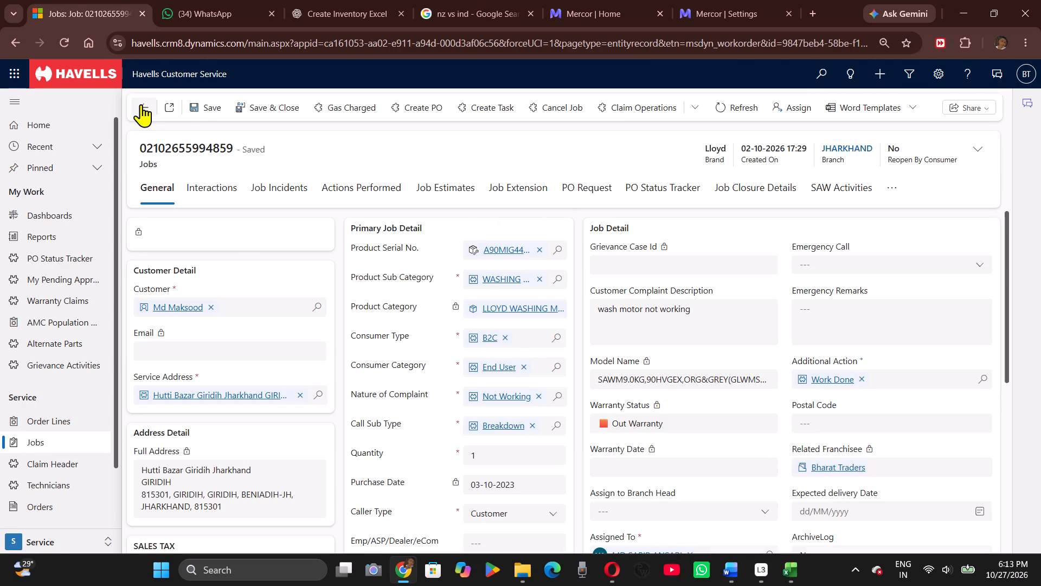
left_click(141, 104)
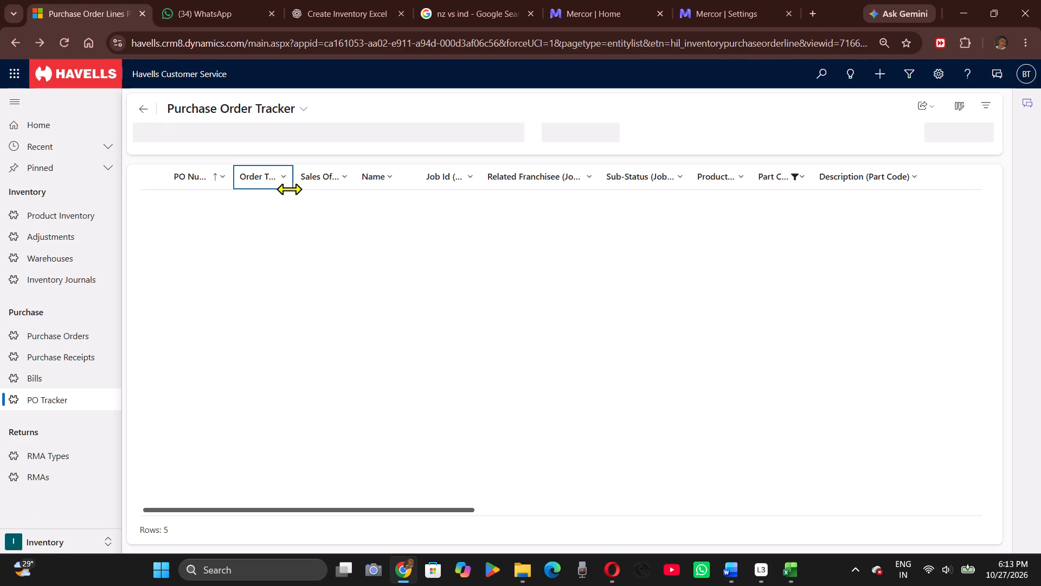
Open the linked job of the order line with sub-status Closed and view its Actions Performed.
scroll(629, 270, "left", 1)
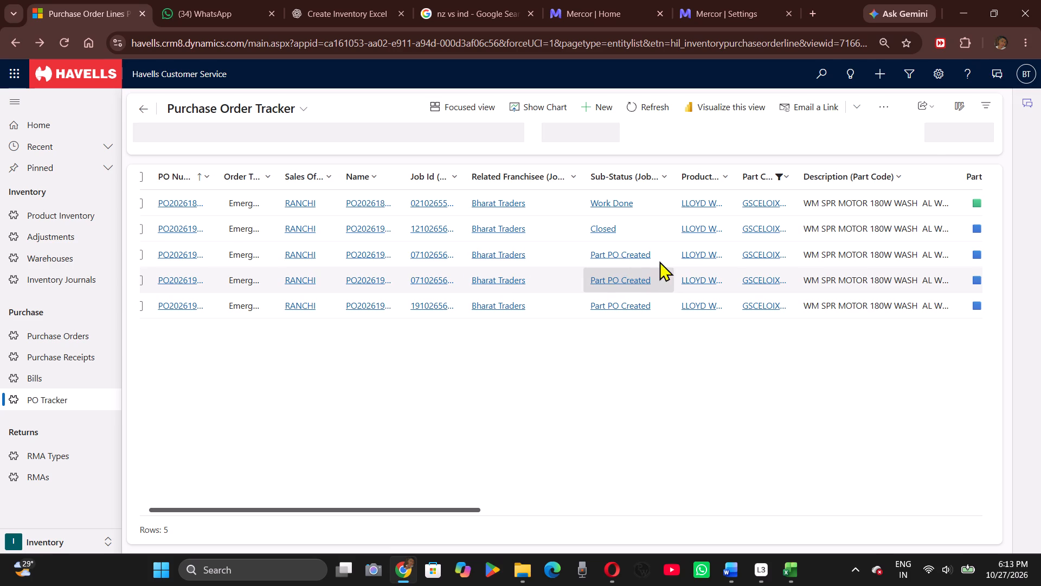
double_click(635, 231)
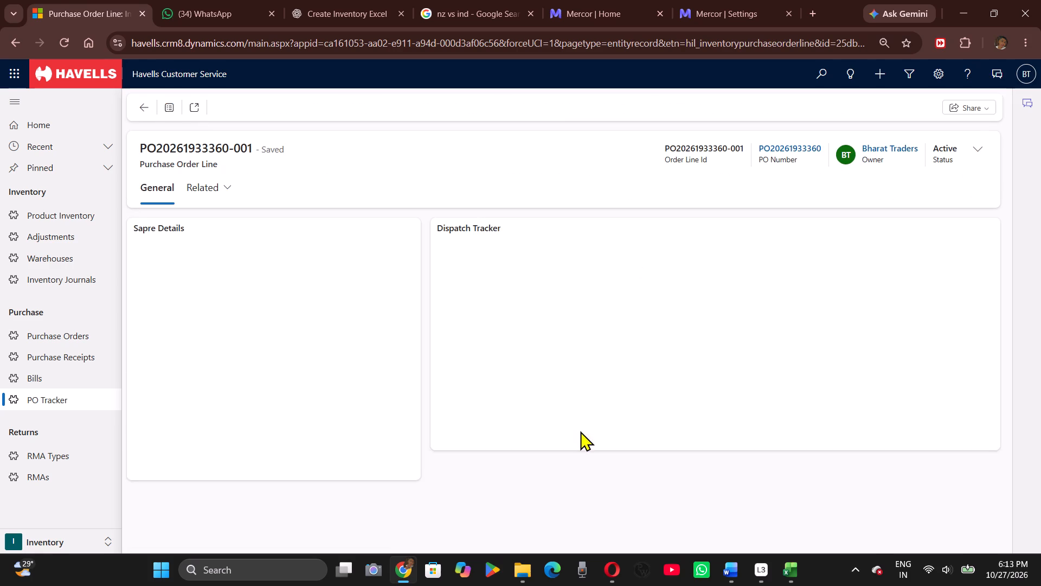
left_click(592, 429)
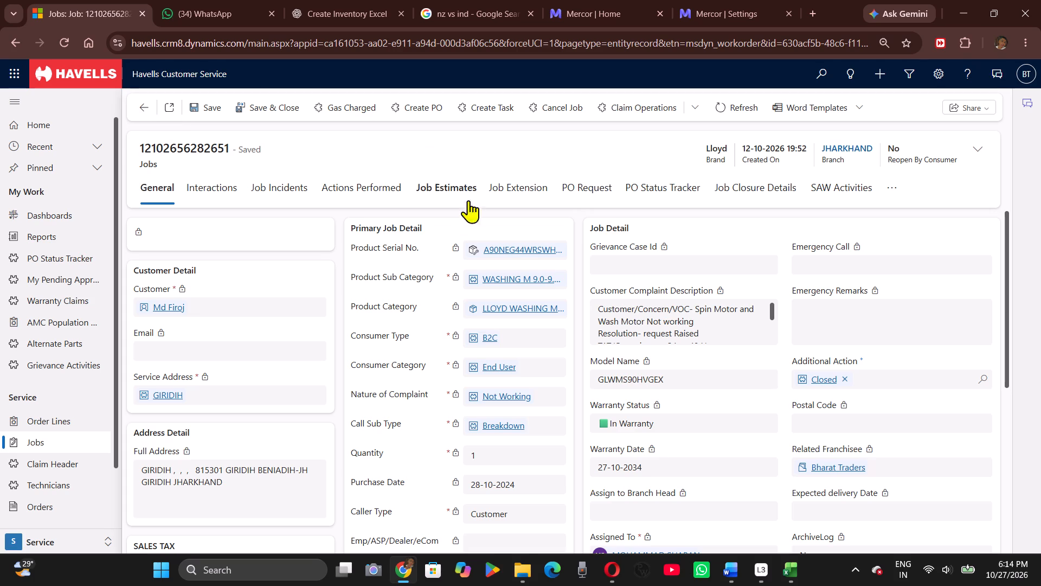
left_click(376, 185)
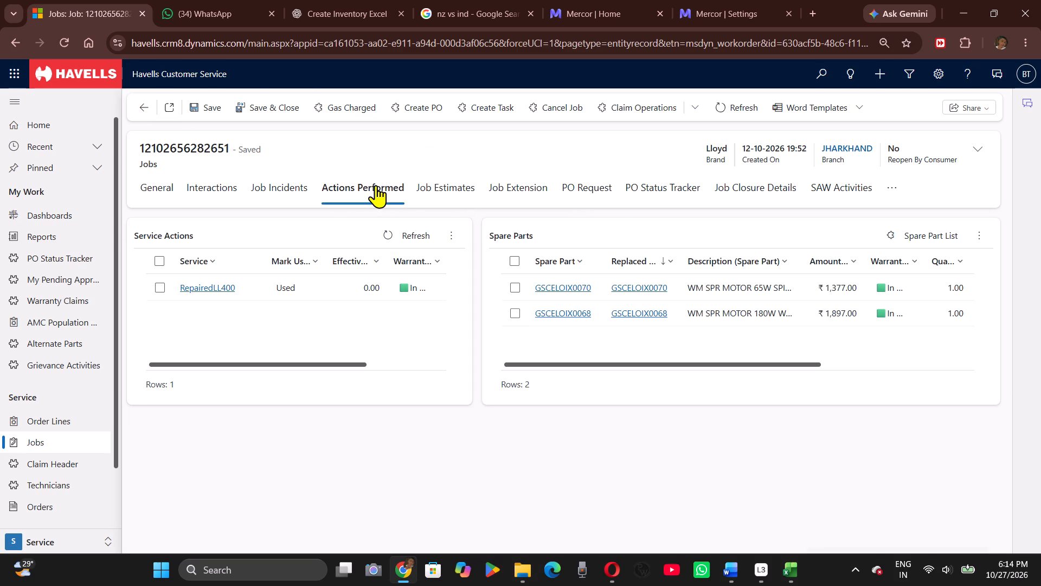
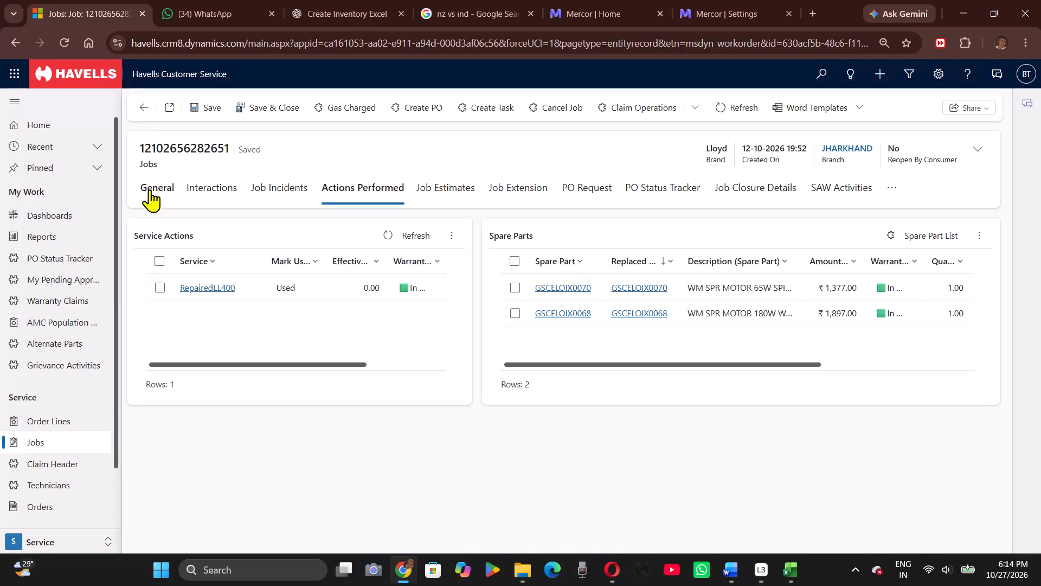
Return from the closed job through its order line to the Purchase Order Tracker list.
left_click(151, 197)
left_click(142, 110)
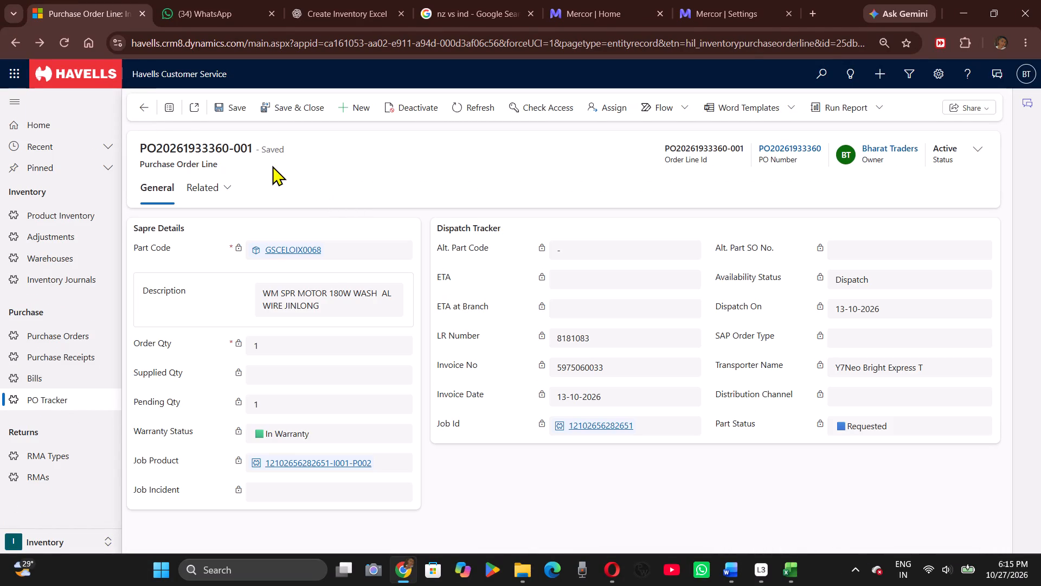
left_click(144, 101)
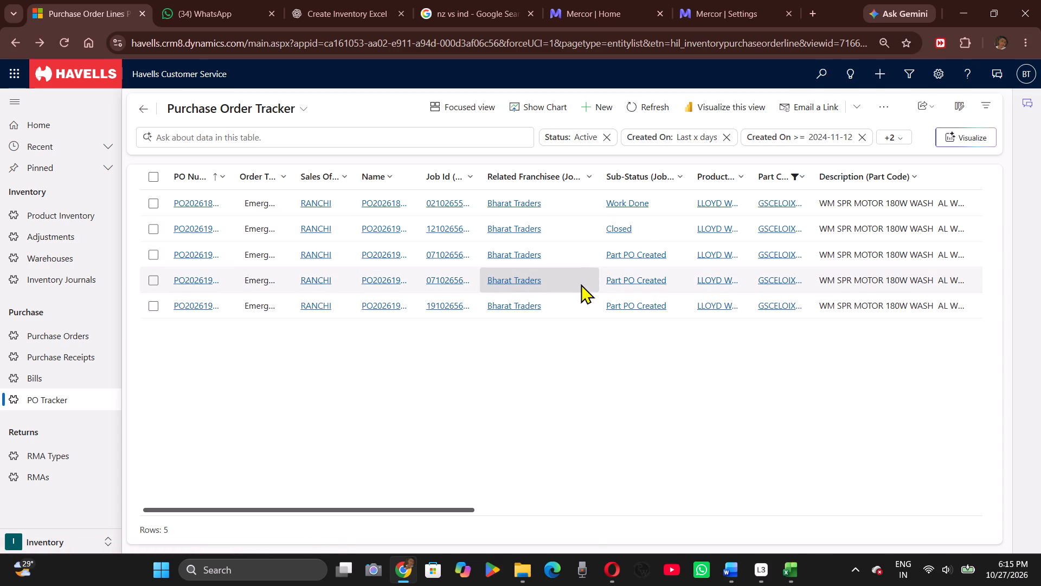
Reopen the order line with sub-status Work Done, check its linked job's general details, and return to the tracker list.
scroll(574, 215, "left", 2)
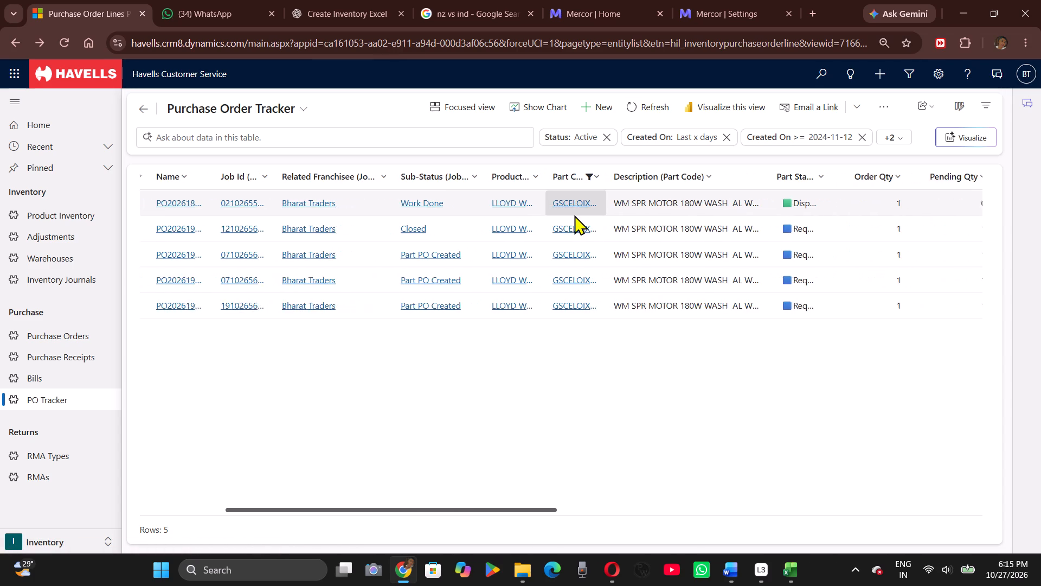
scroll(574, 215, "up", 1)
triple_click(459, 200)
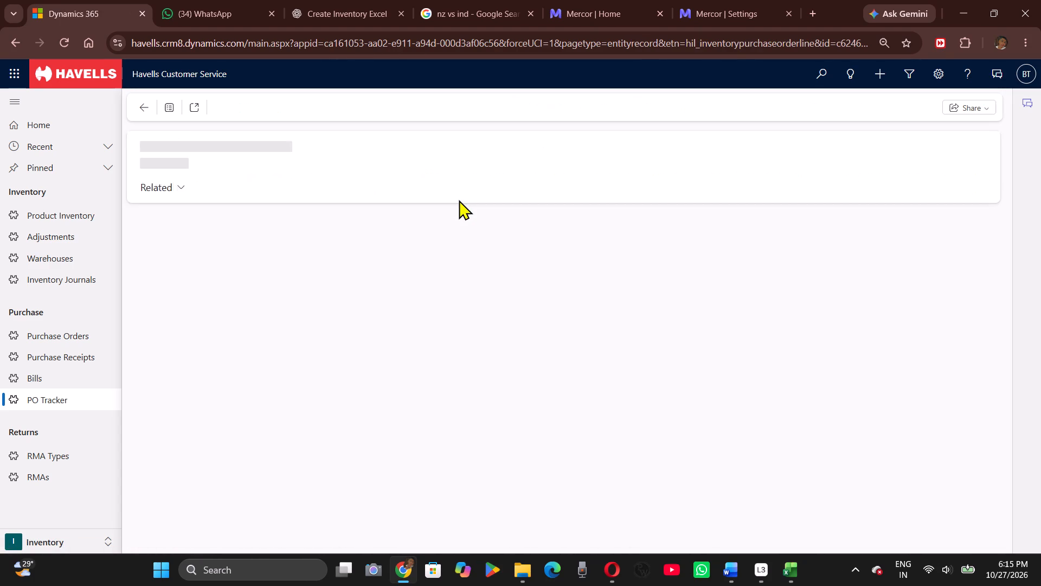
left_click(580, 424)
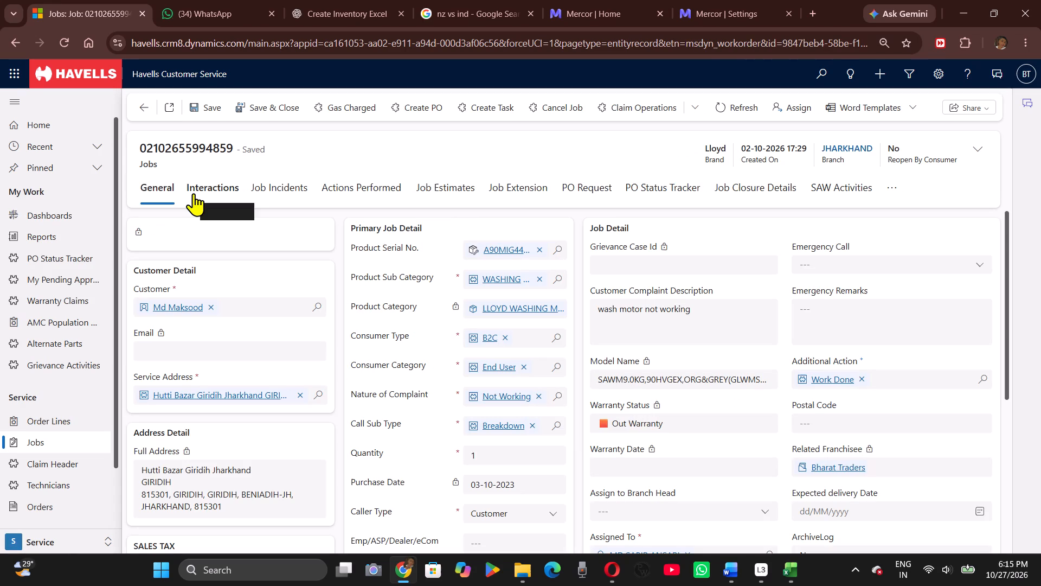
left_click(138, 111)
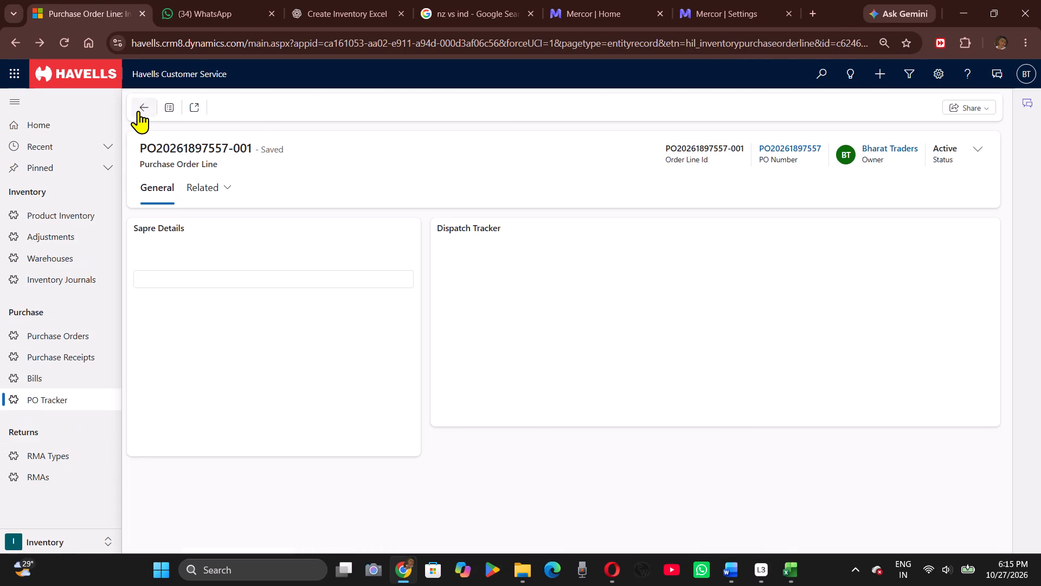
left_click(138, 111)
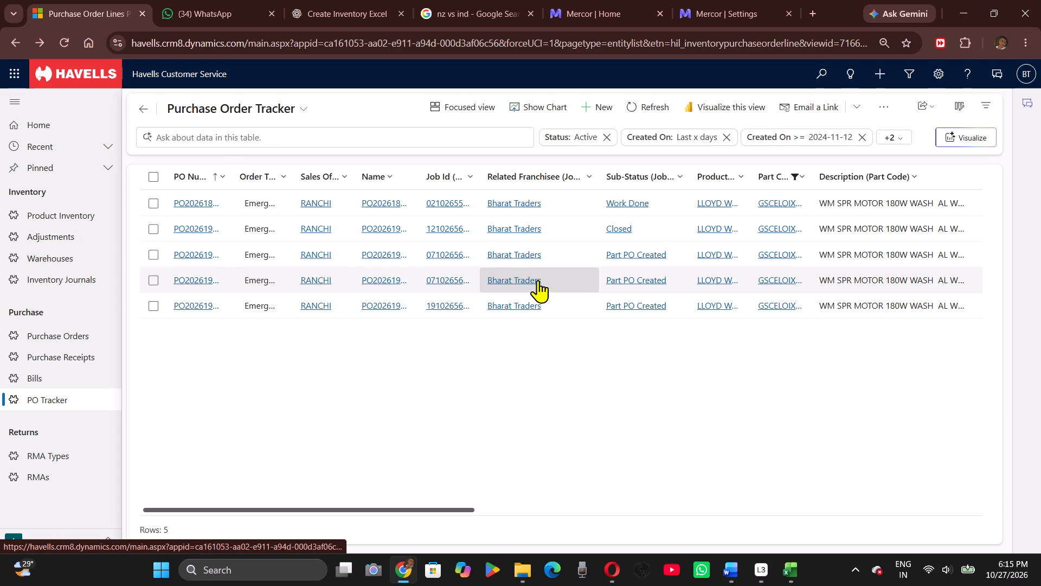
Reopen the order line with sub-status Closed, check its linked job's general details, and return to the tracker list.
triple_click(579, 237)
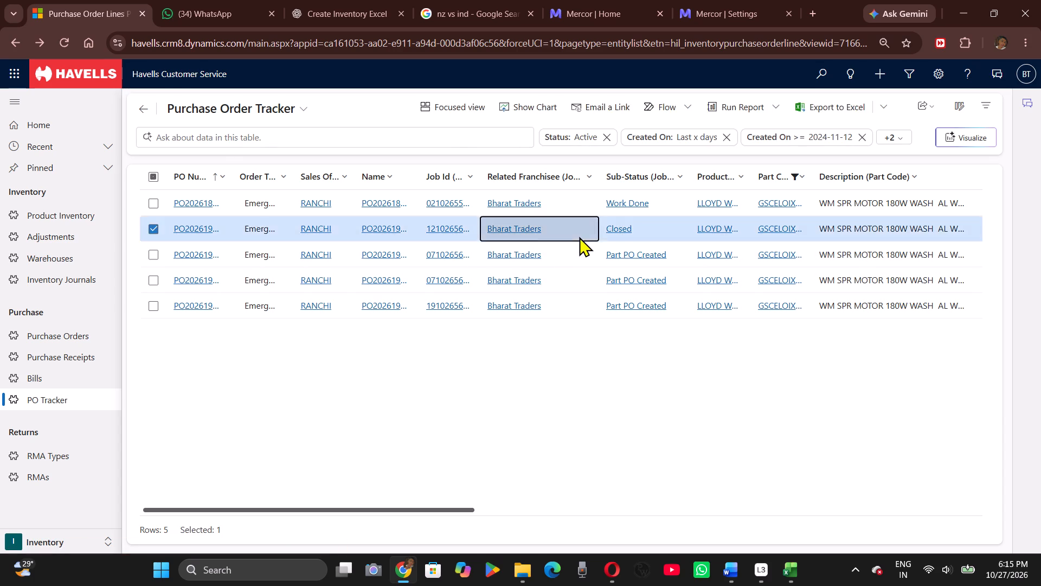
left_click(587, 427)
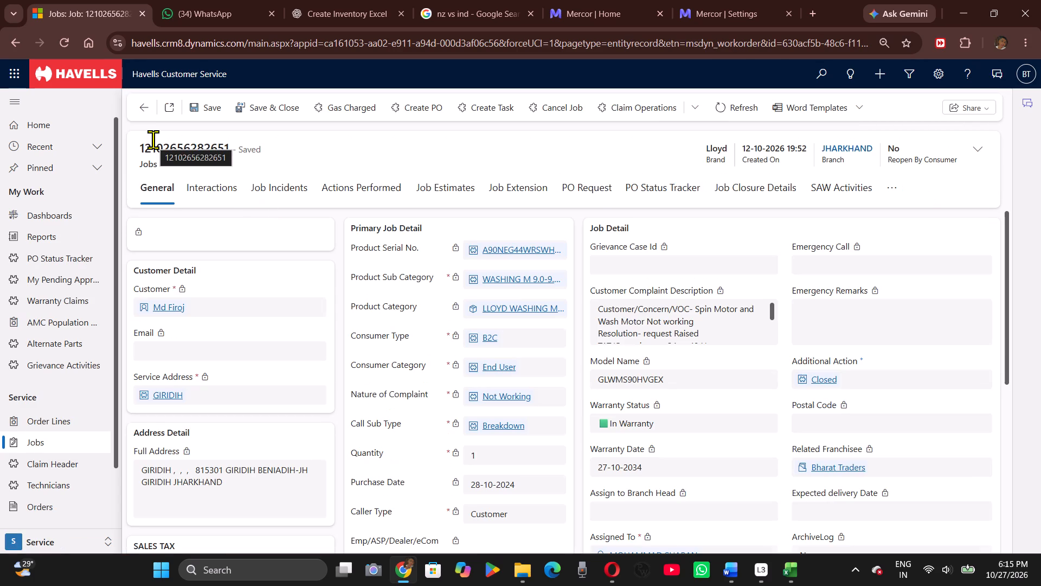
left_click(143, 107)
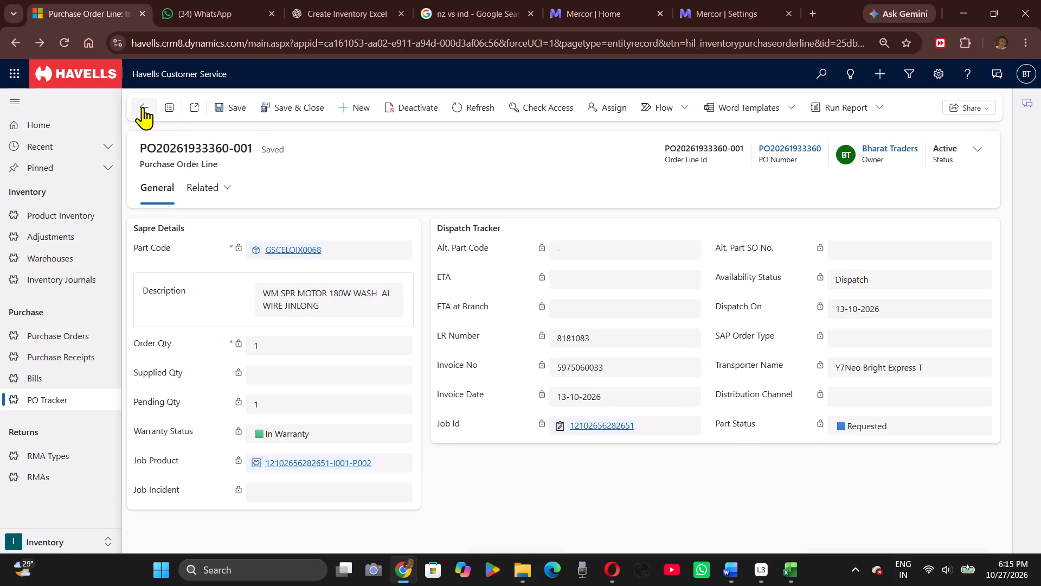
left_click(143, 107)
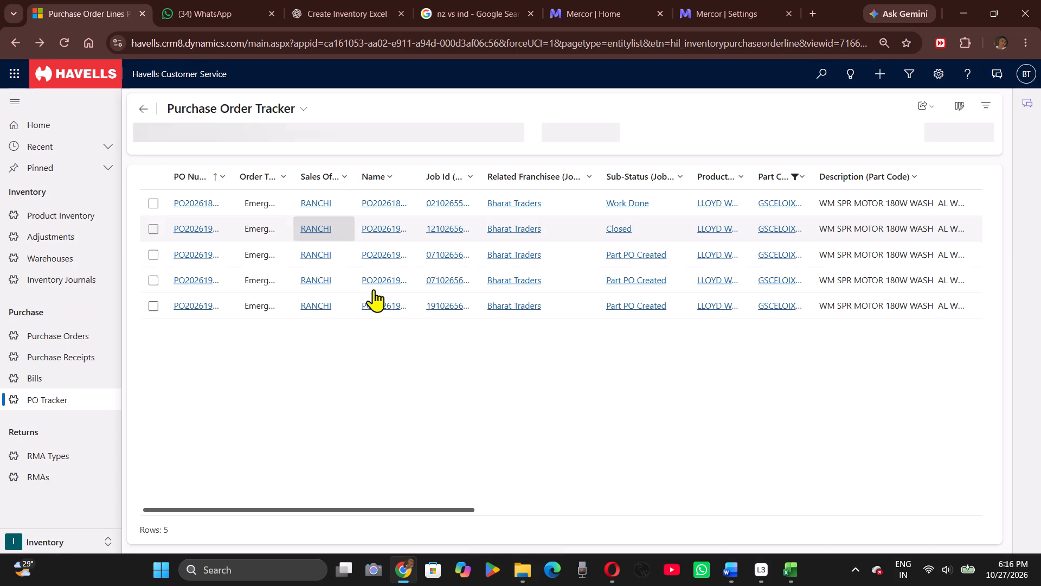
Open the linked job of the first order line with sub-status Part PO Created and review its Actions Performed.
triple_click(577, 253)
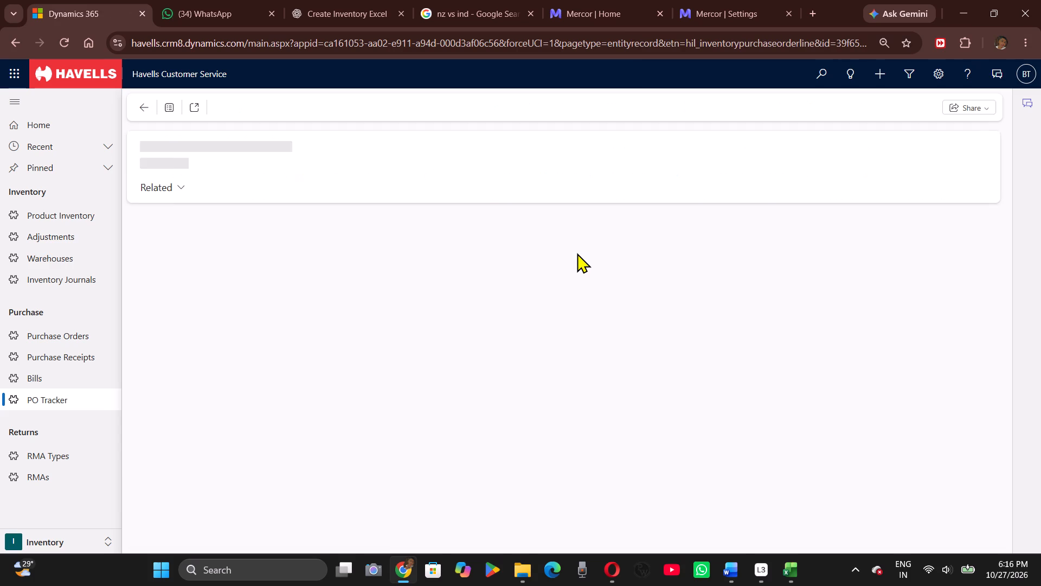
left_click(611, 429)
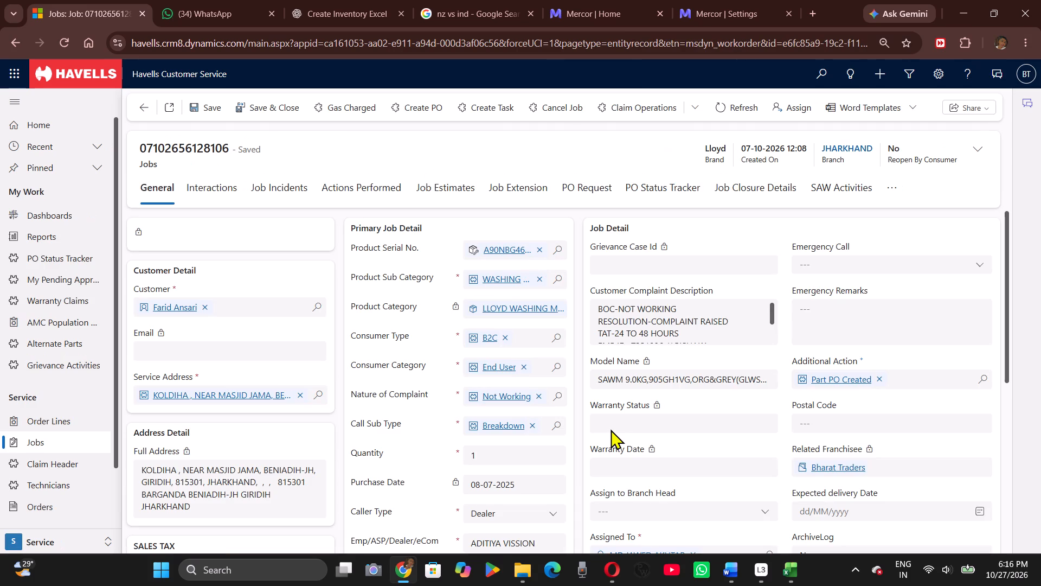
left_click(397, 190)
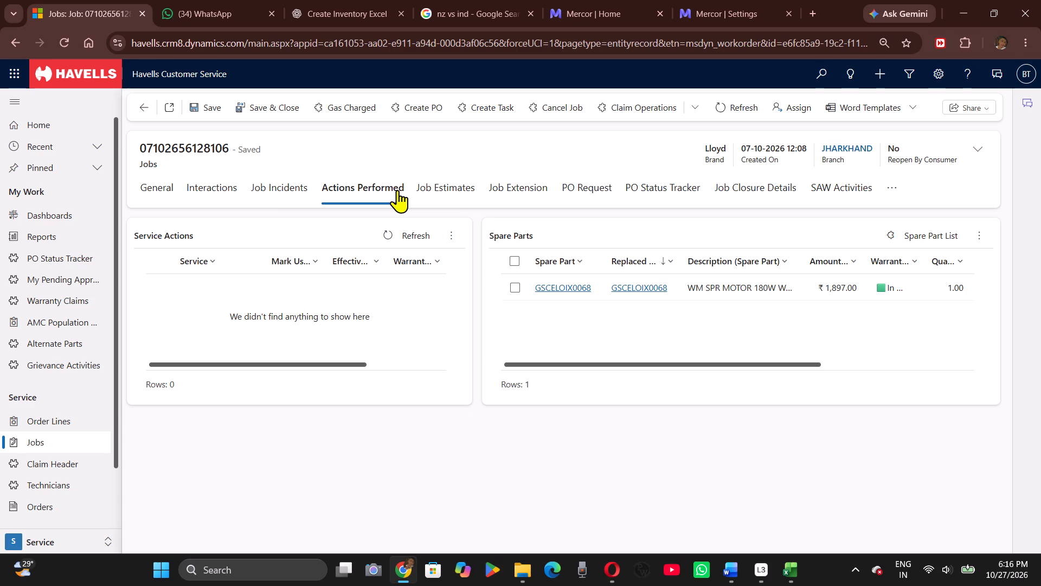
left_click(161, 188)
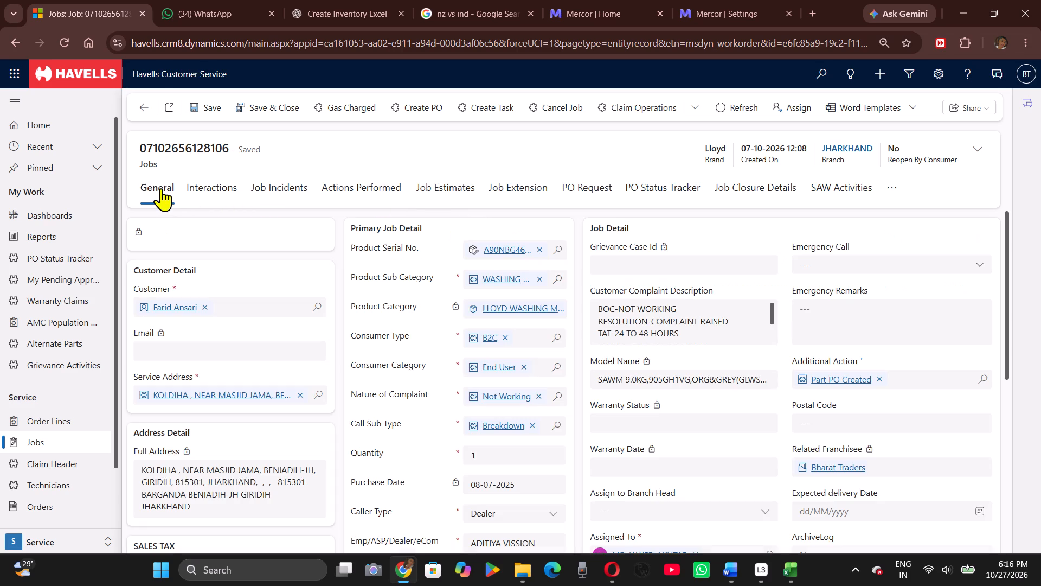
double_click(166, 154)
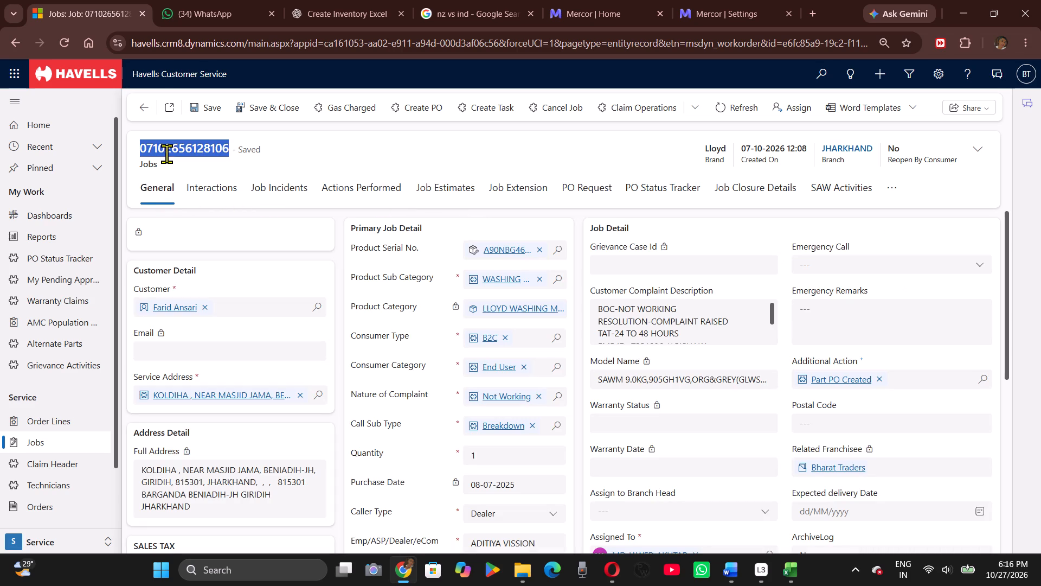
key("ctrl+c")
left_click(814, 10)
key("ctrl+v")
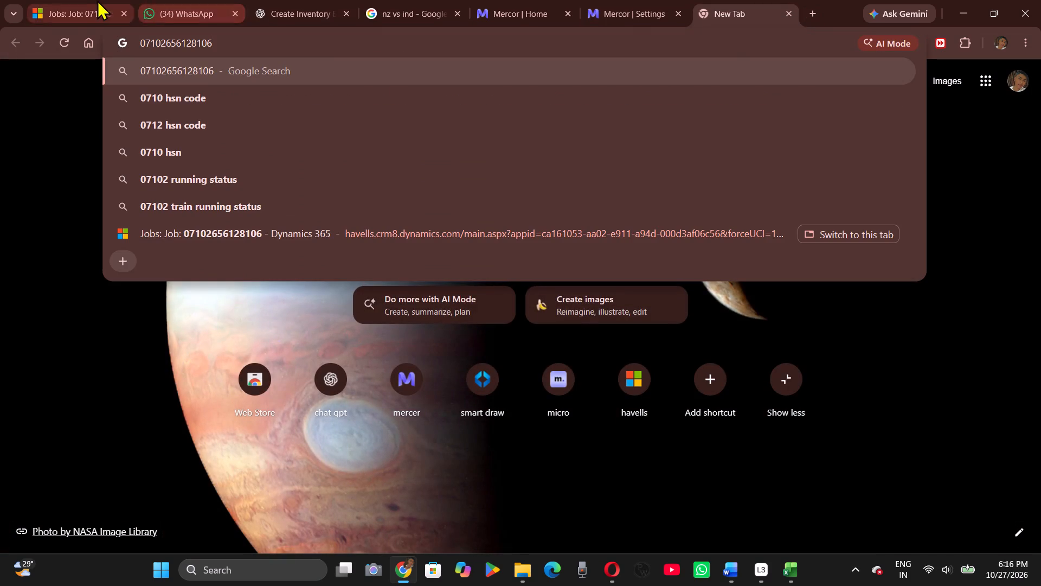
left_click(92, 0)
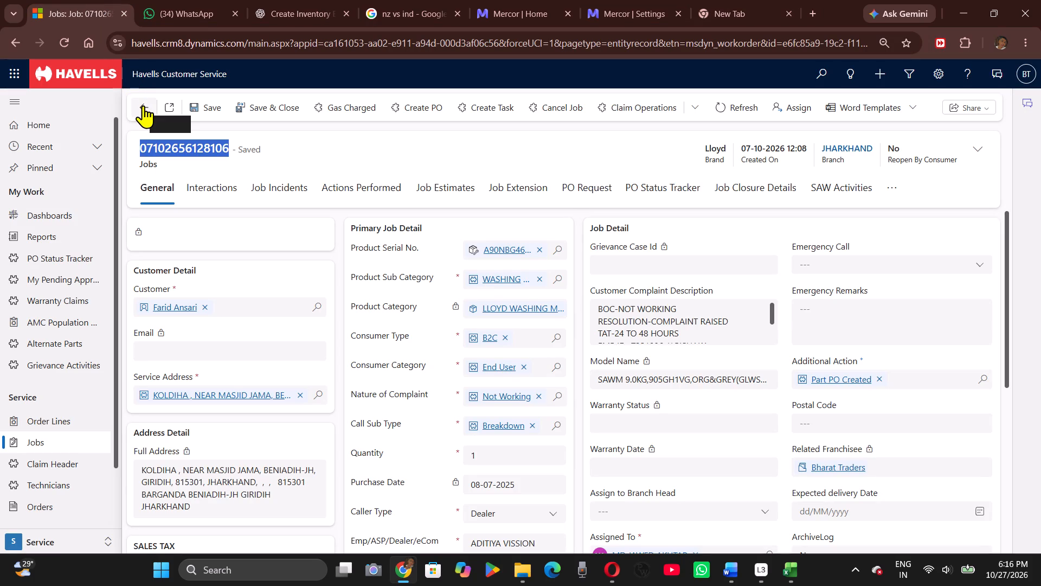
Review the job's PO Request details and return to the Purchase Order Tracker list.
left_click(298, 133)
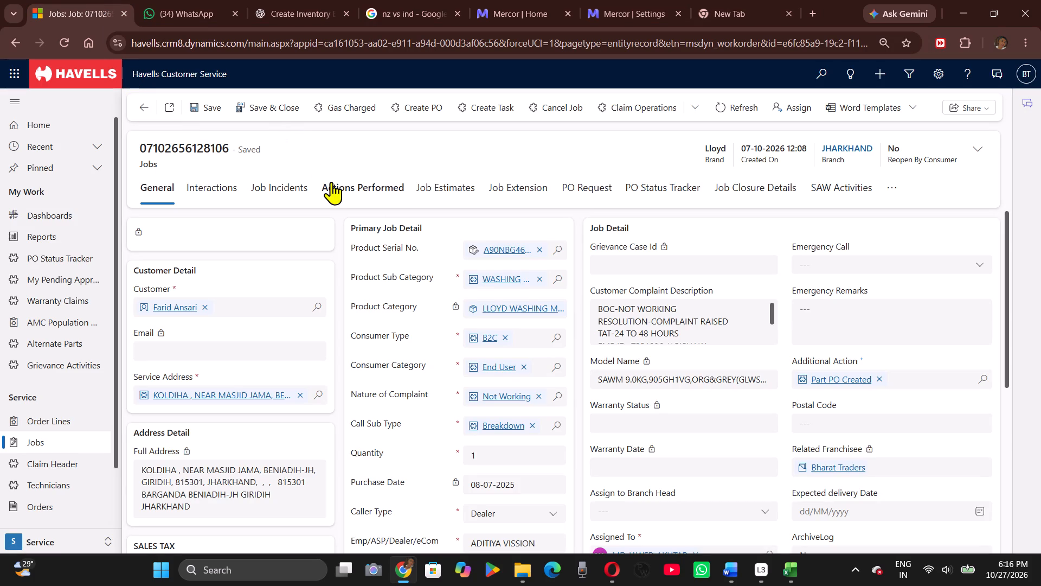
left_click(597, 185)
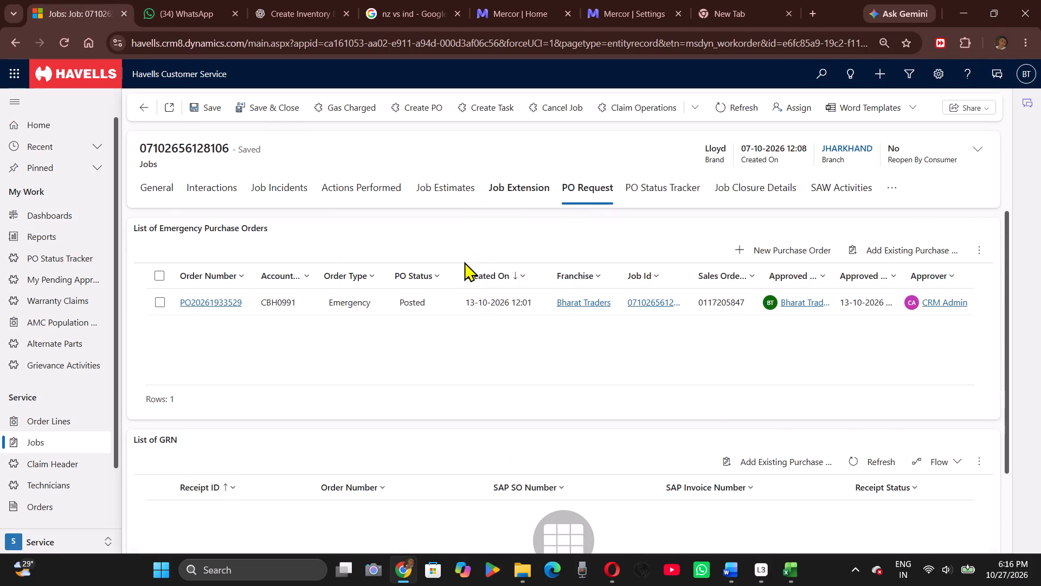
left_click(172, 190)
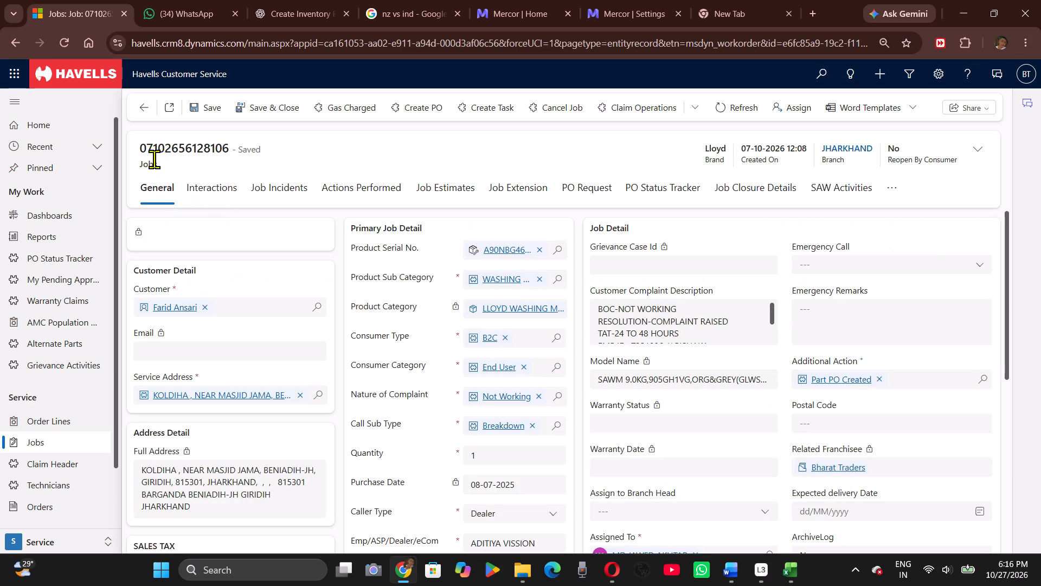
left_click(138, 111)
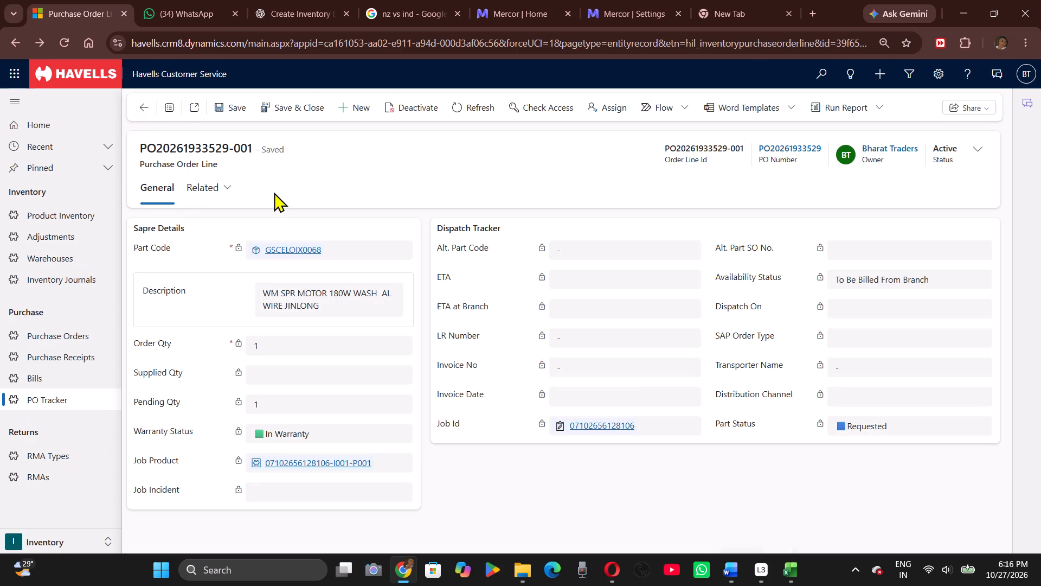
left_click(145, 112)
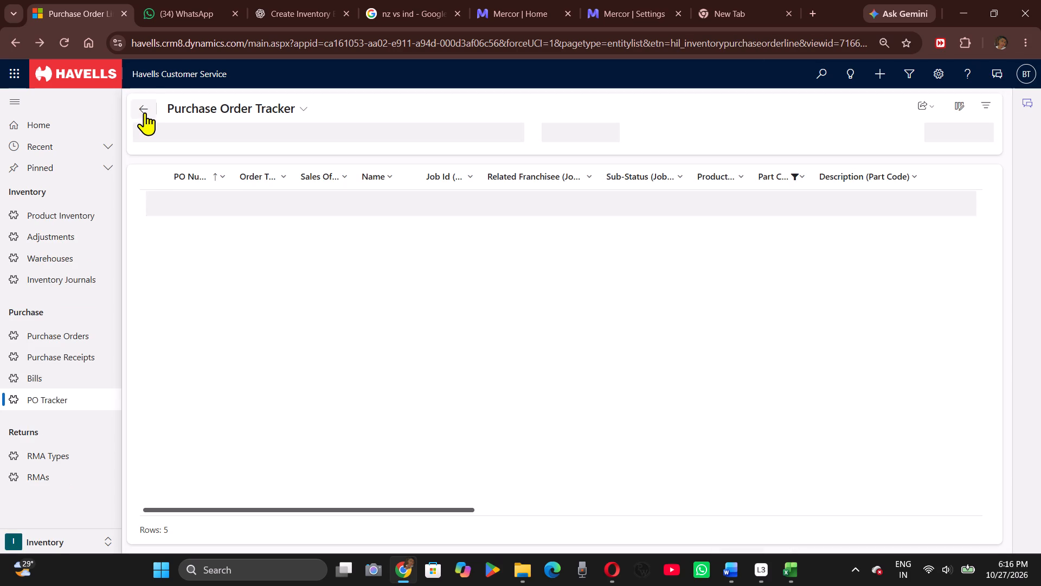
Open the second order line with sub-status Part PO Created, view its linked job, and return to the tracker list.
scroll(721, 281, "left", 1)
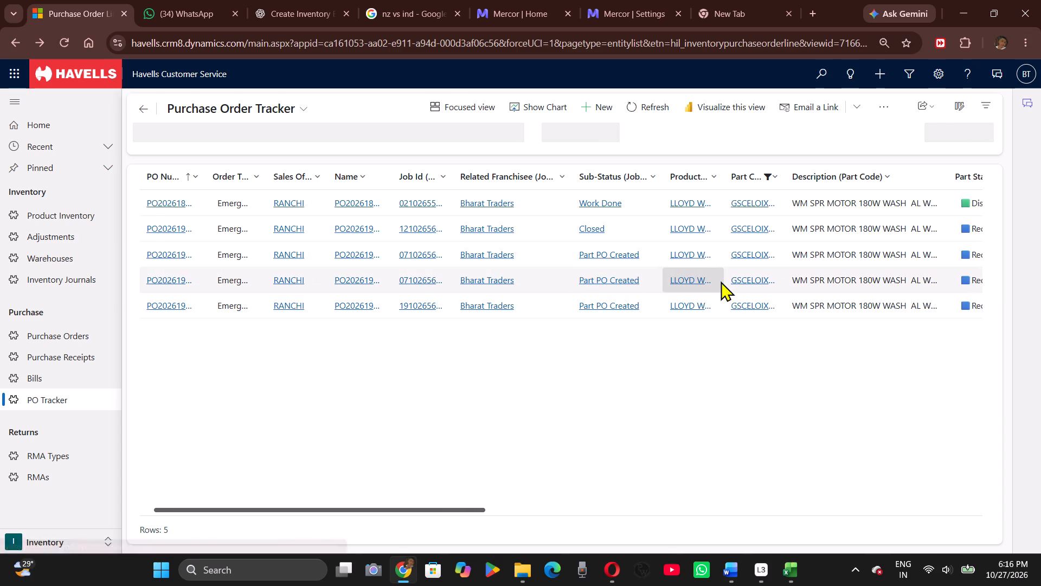
scroll(721, 281, "left", 2)
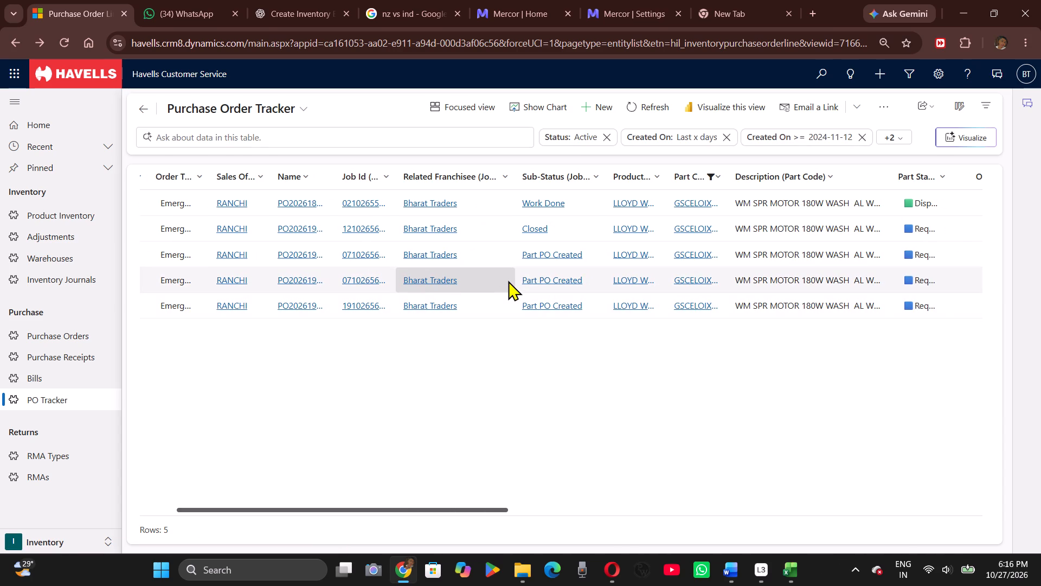
triple_click(508, 281)
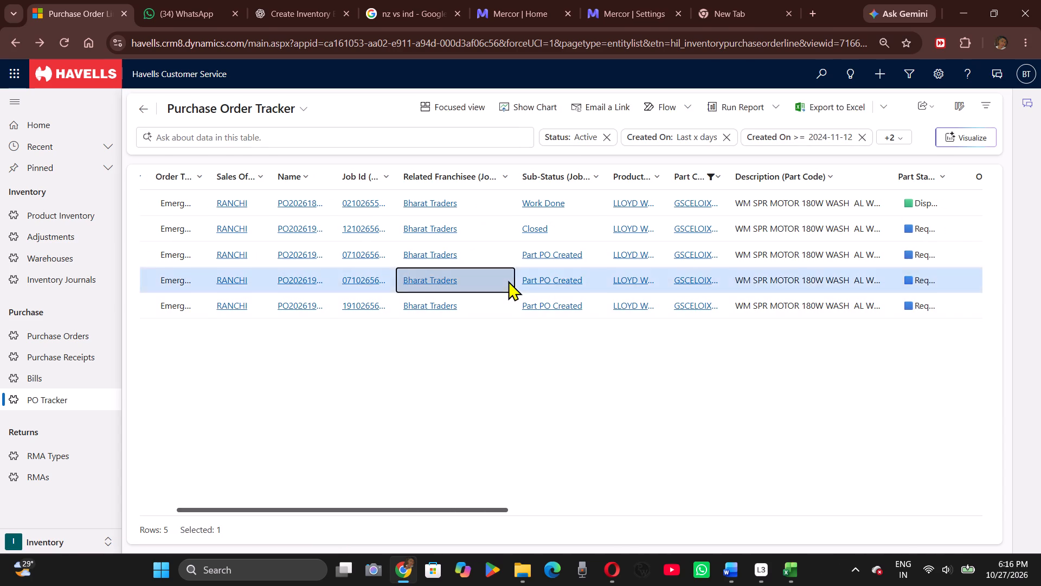
left_click(454, 174)
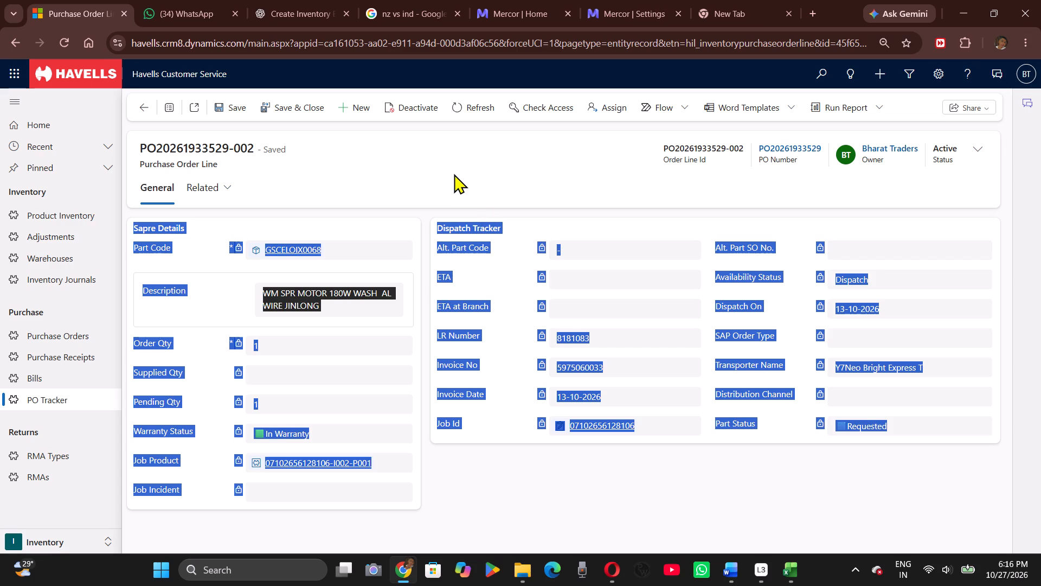
left_click(585, 423)
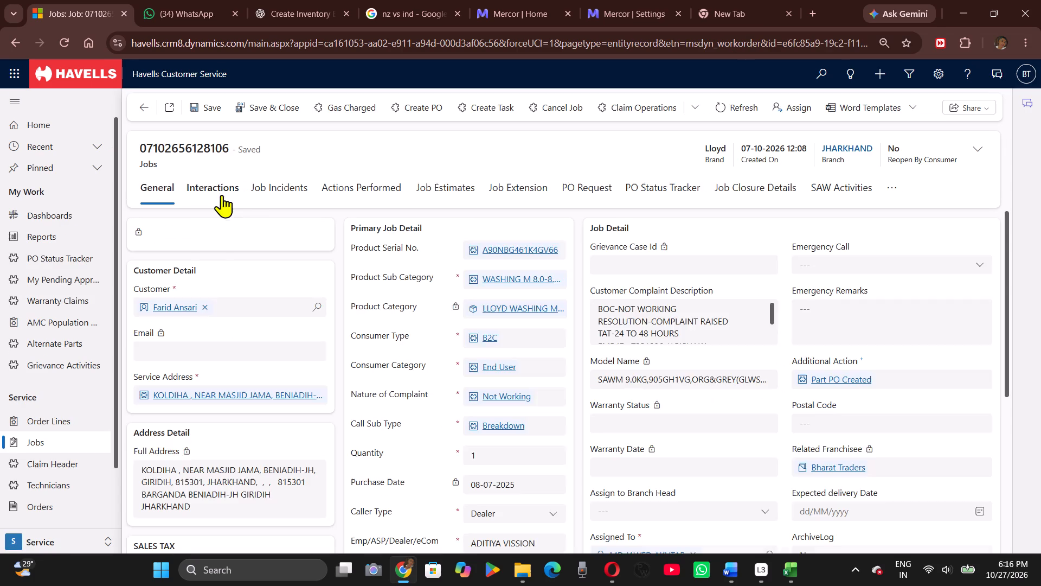
left_click(585, 337)
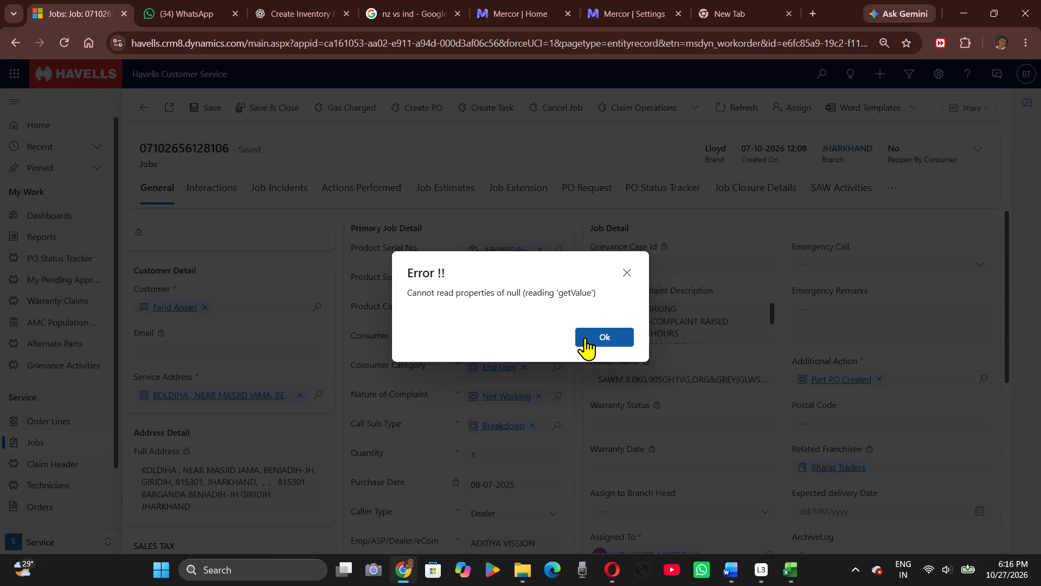
left_click(628, 275)
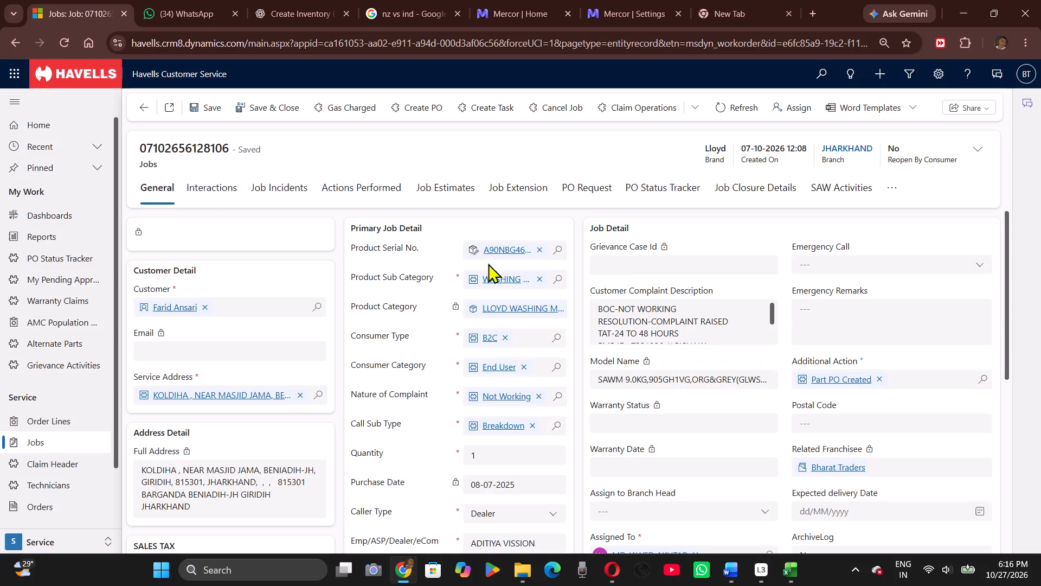
left_click(140, 108)
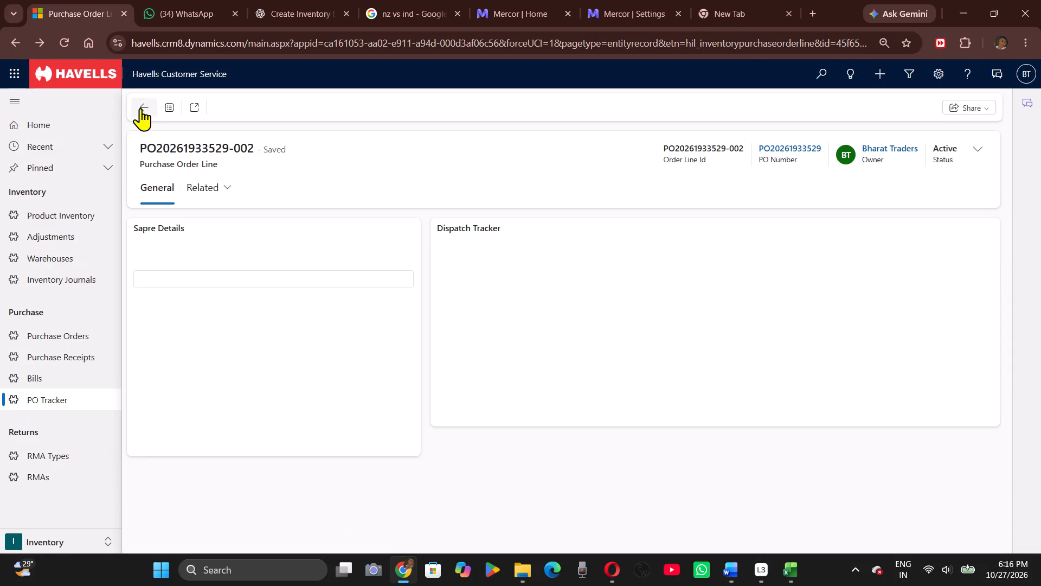
left_click(140, 108)
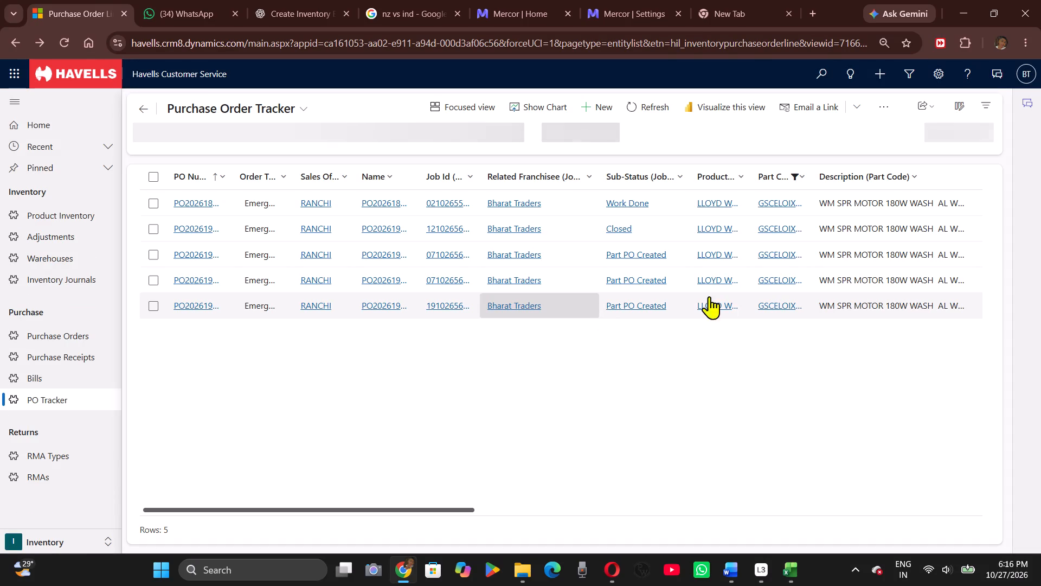
Open the third order line with sub-status Part PO Created, the last in the list, and go to its linked job.
triple_click(582, 307)
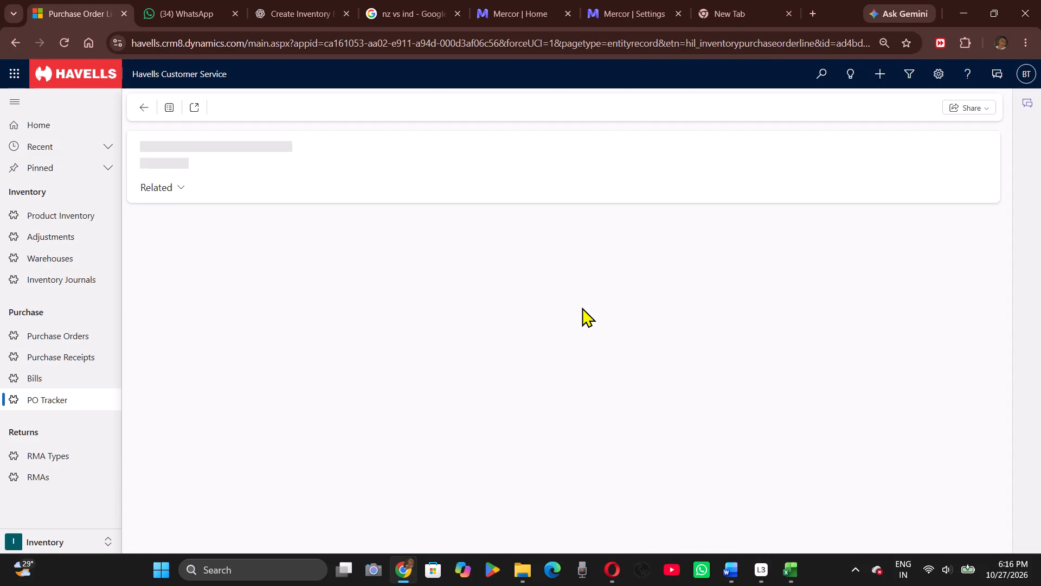
left_click(595, 431)
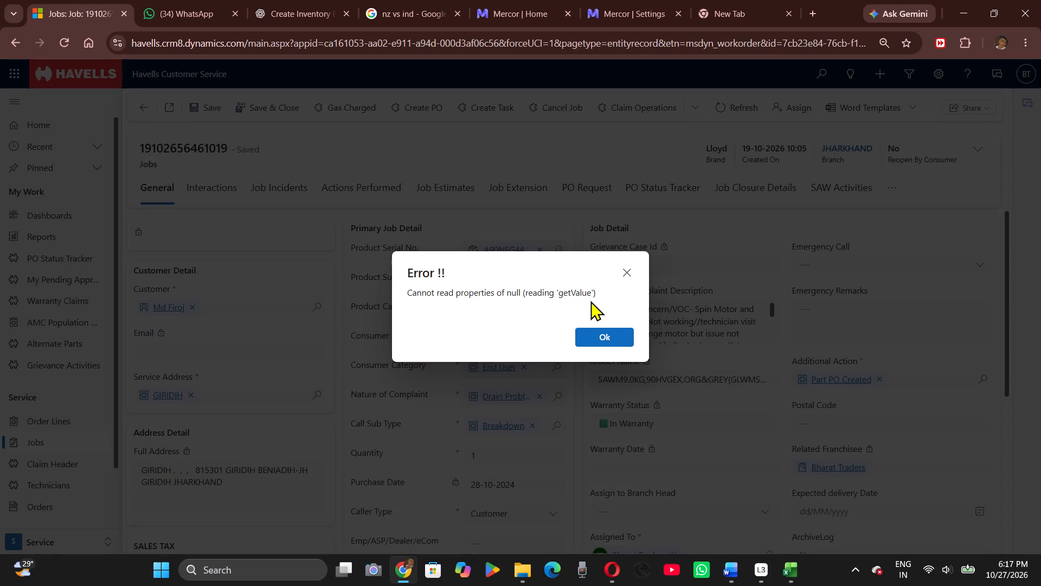
left_click(625, 269)
left_click(625, 269)
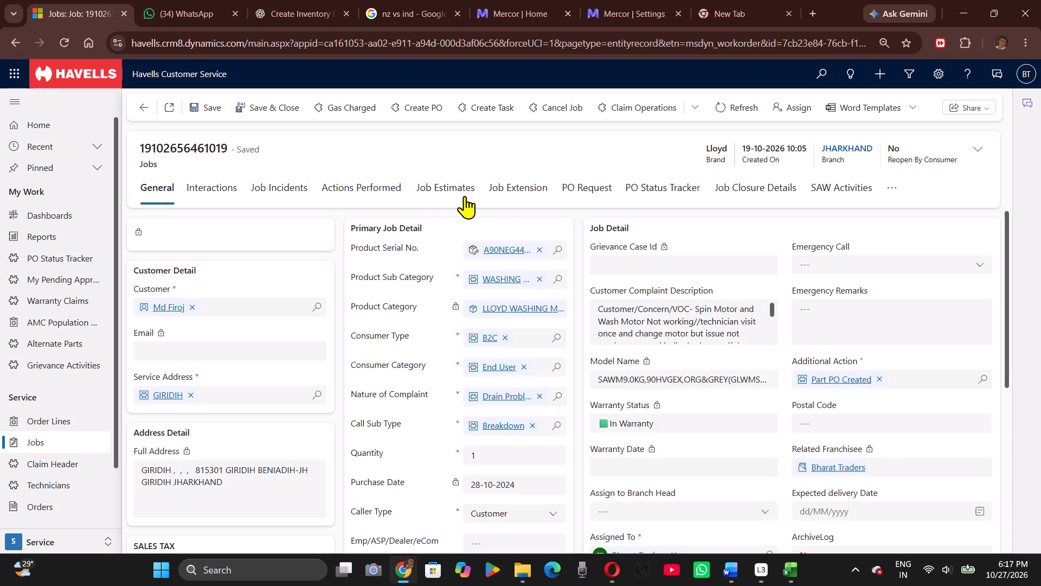
Review the job's spare parts under Actions Performed, and return to the Purchase Order Tracker list.
left_click(465, 196)
left_click_drag(408, 186, 394, 187)
left_click(394, 187)
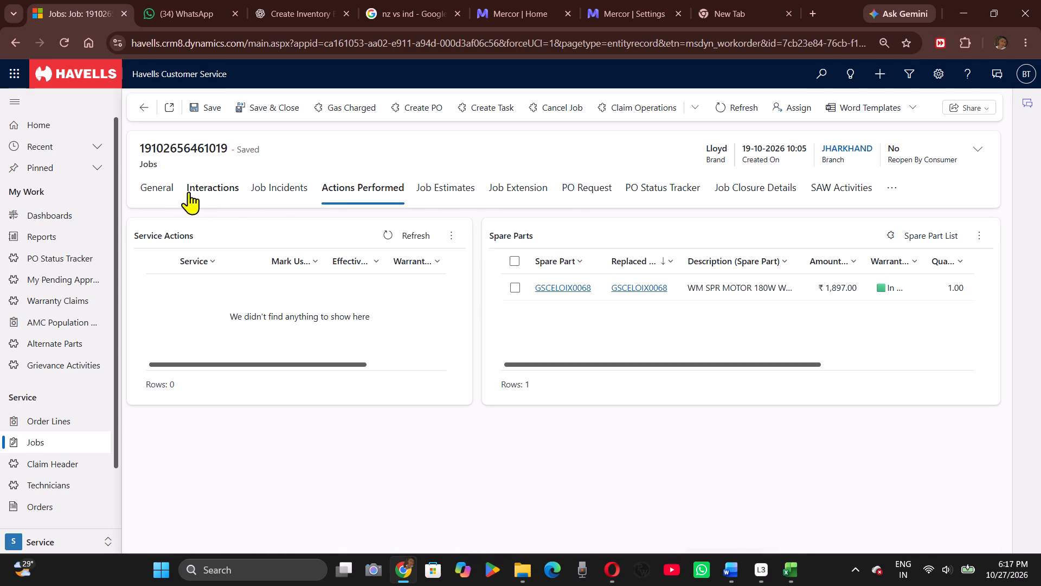
left_click(162, 190)
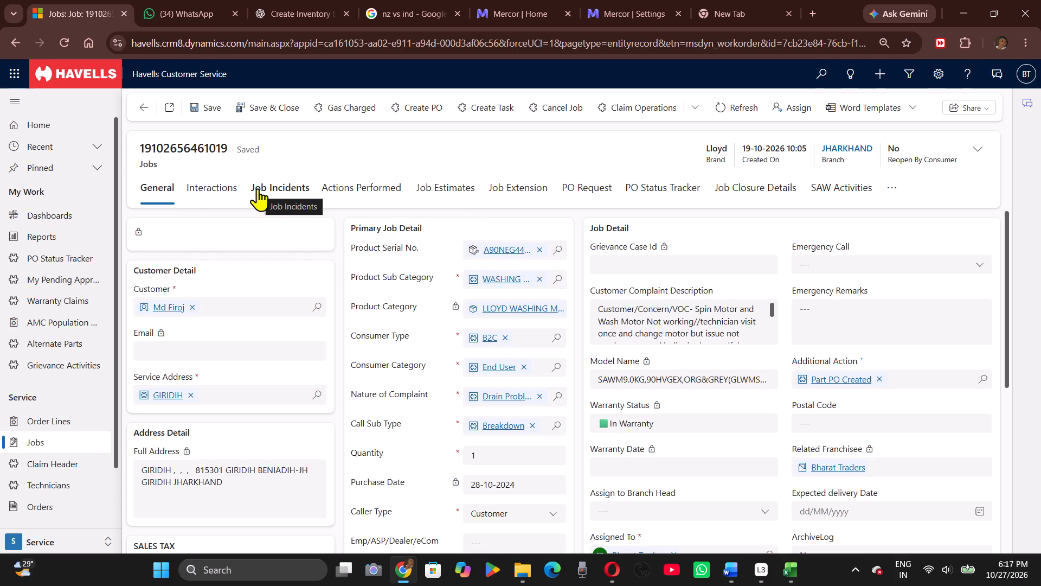
left_click(153, 116)
left_click(153, 116)
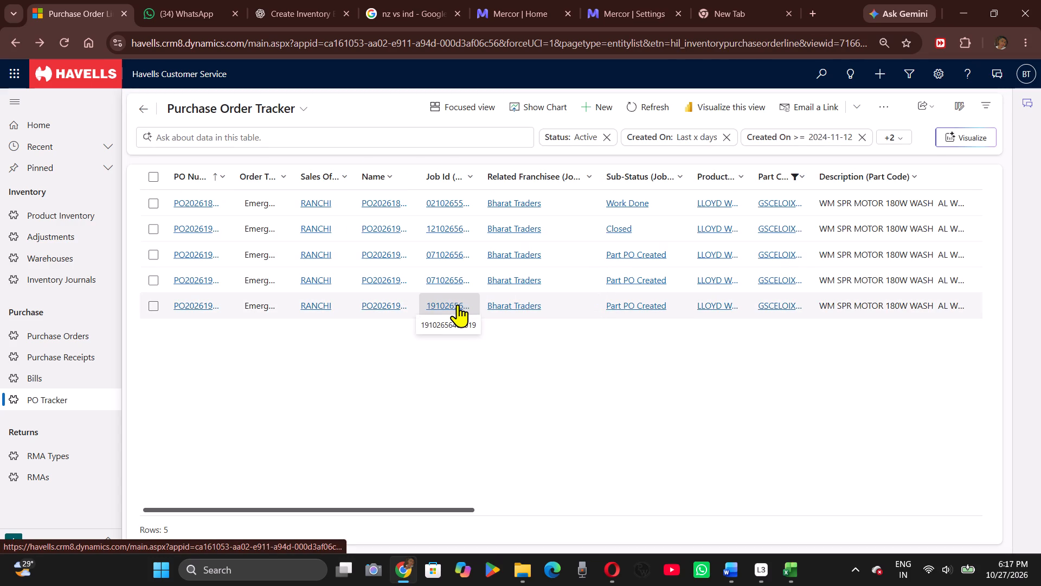
Reopen the last order line with sub-status Part PO Created from the tracker list.
triple_click(566, 305)
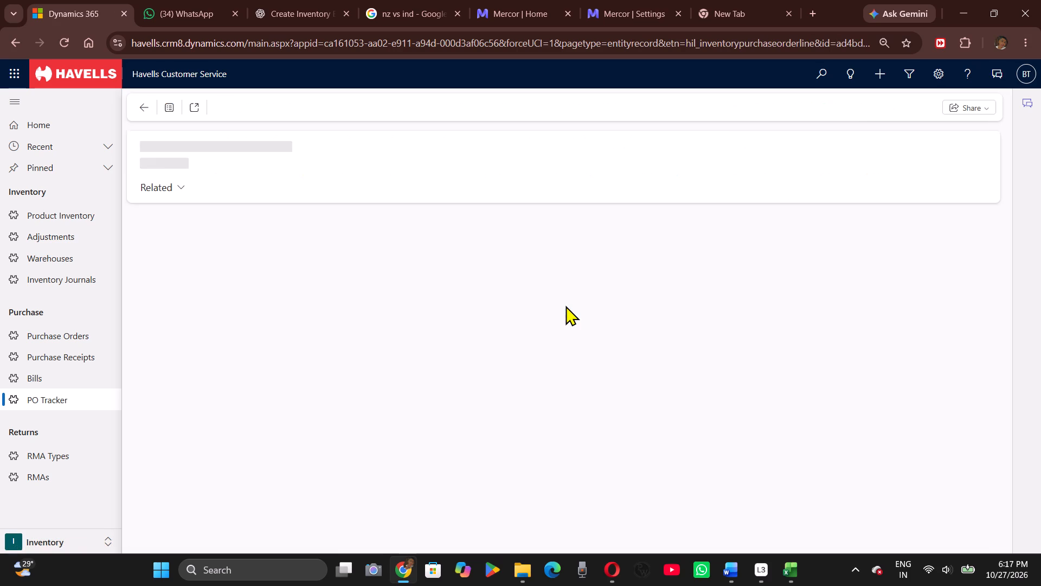
View the job linked to the reopened order line, and return to the Purchase Order Tracker list.
left_click(584, 421)
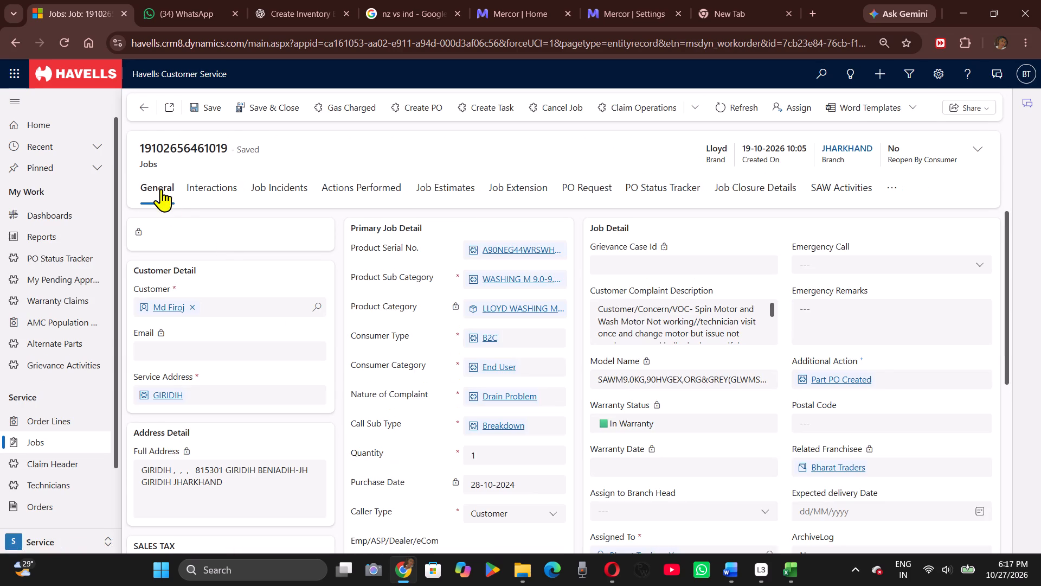
left_click(145, 113)
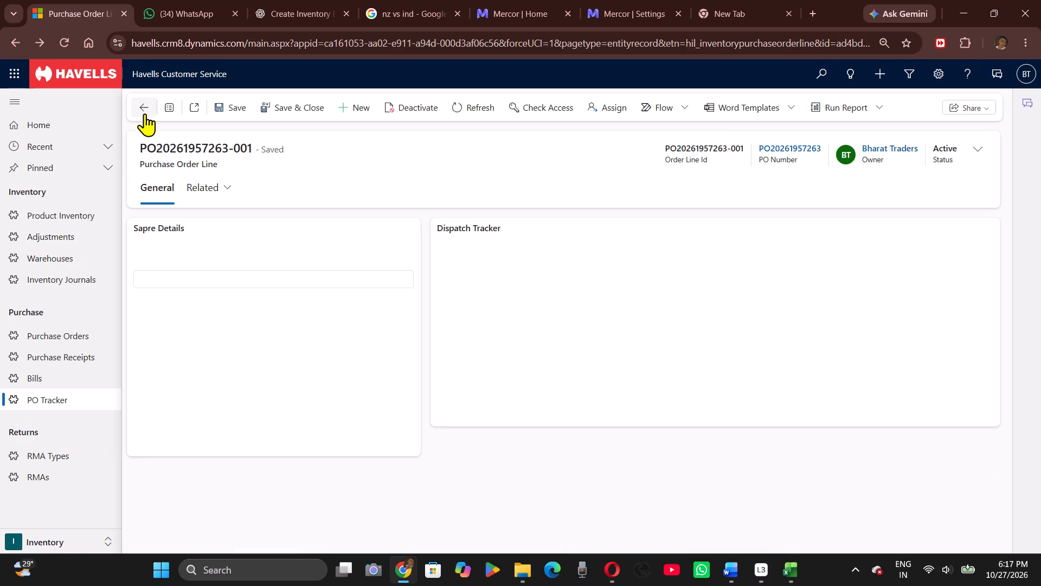
left_click(145, 113)
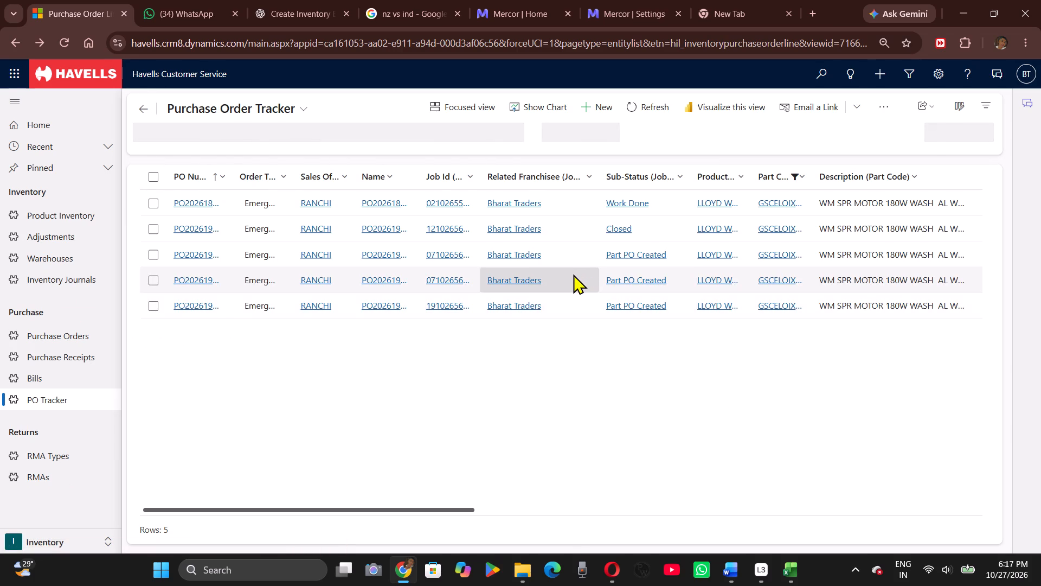
Reopen the second order line with sub-status Part PO Created and go to its linked job.
triple_click(573, 274)
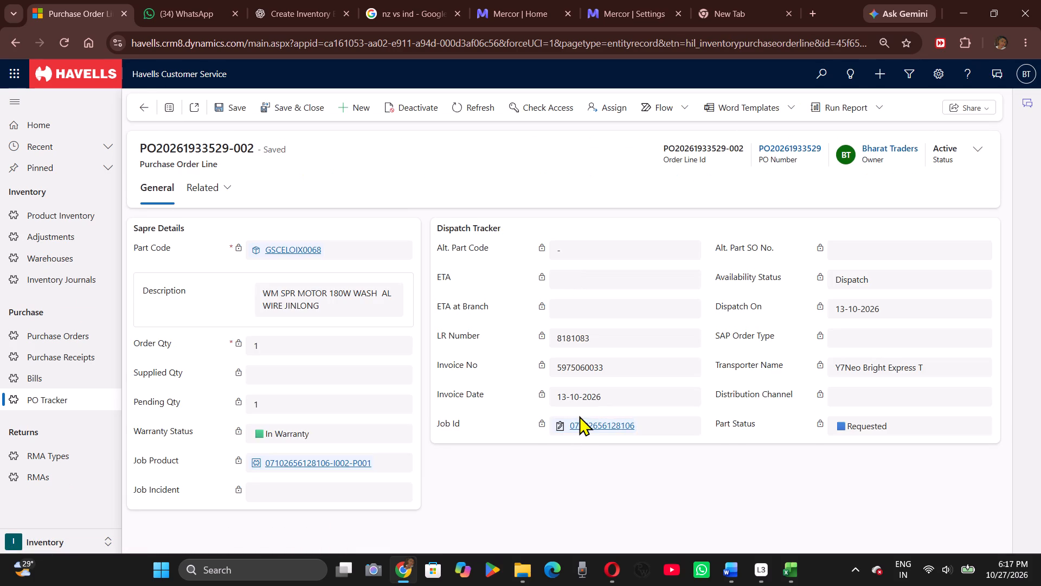
left_click(586, 432)
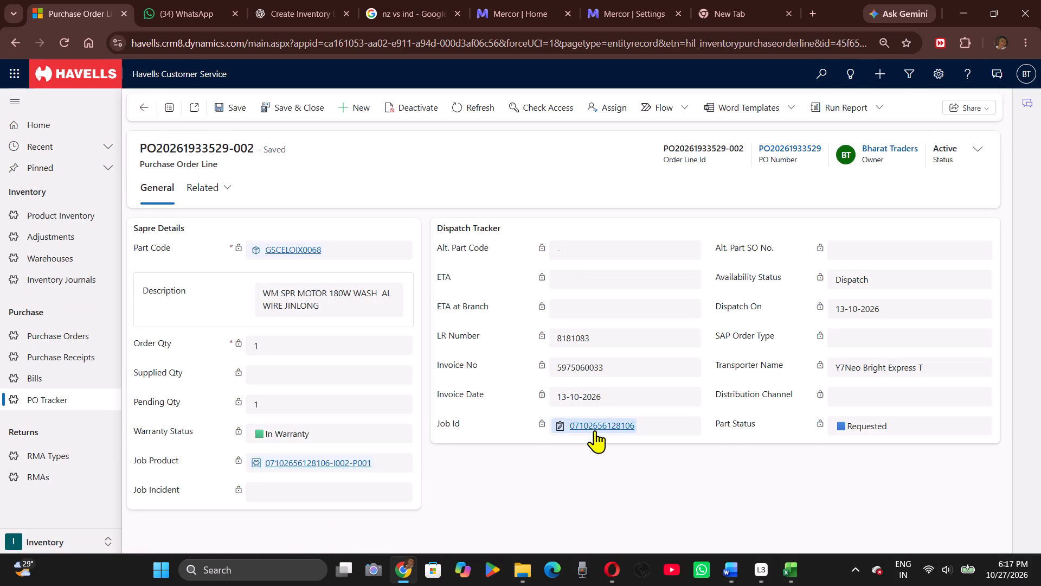
left_click(595, 430)
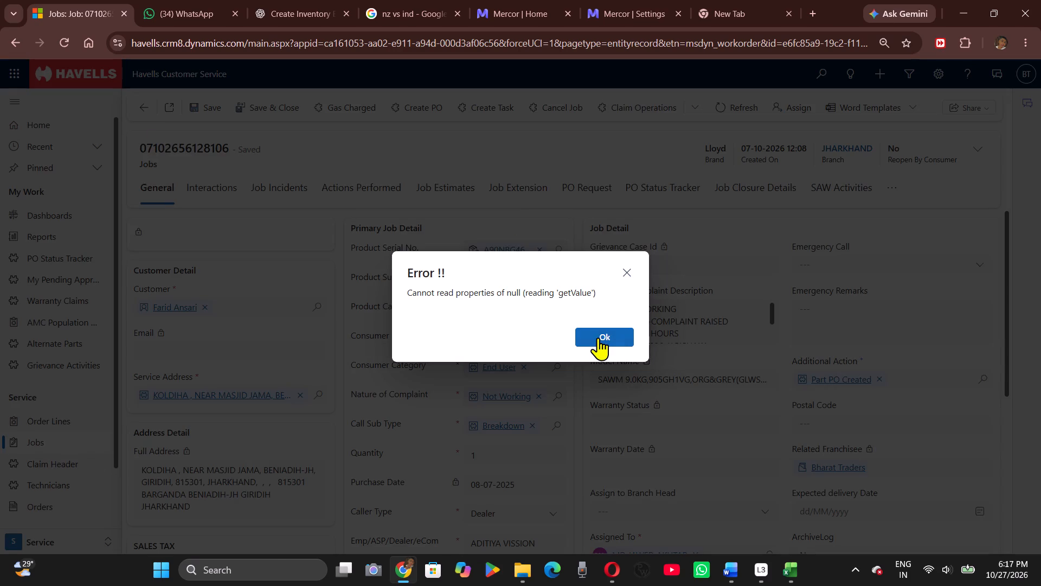
left_click(598, 337)
left_click(625, 278)
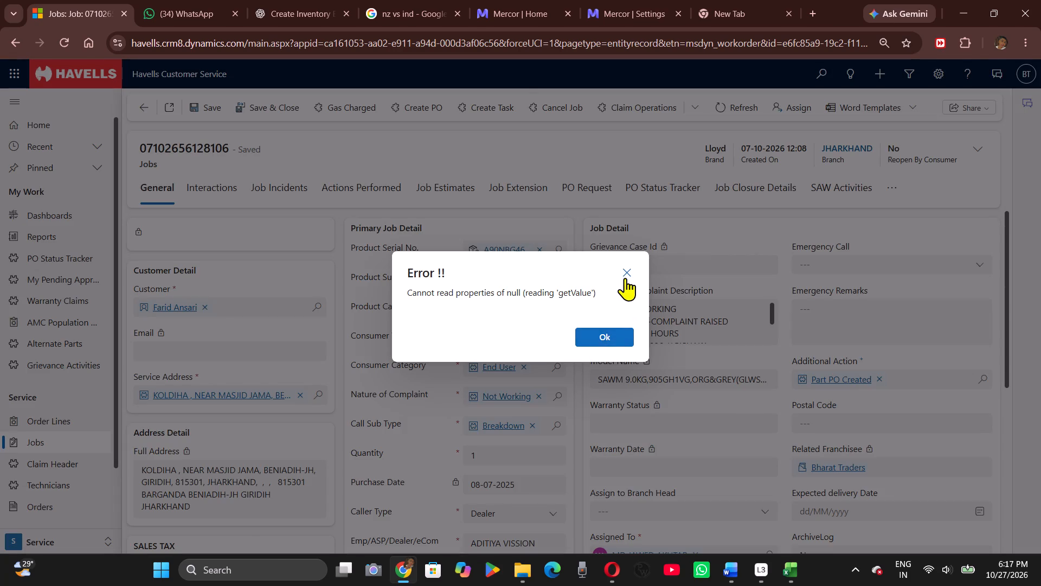
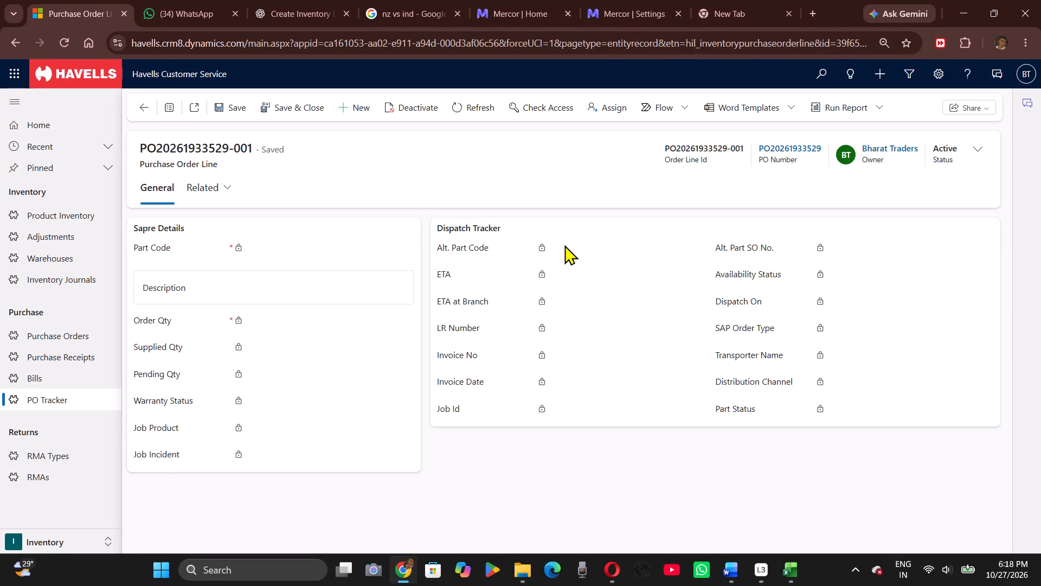
Go from the purchase order line to its linked job.
left_click(603, 426)
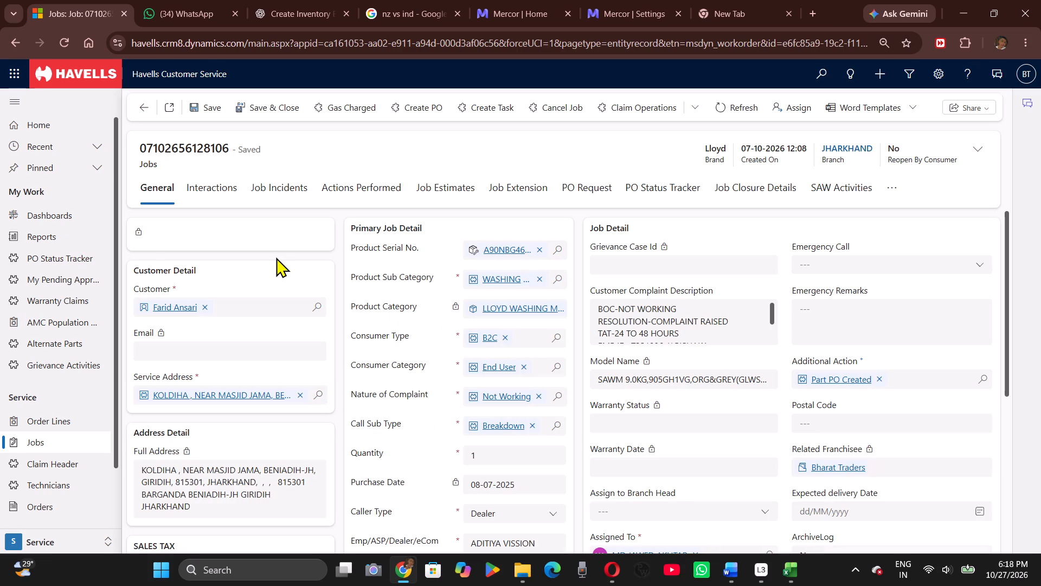
Return to the Purchase Order Tracker list and open the order line with sub-status Work Done.
left_click(138, 117)
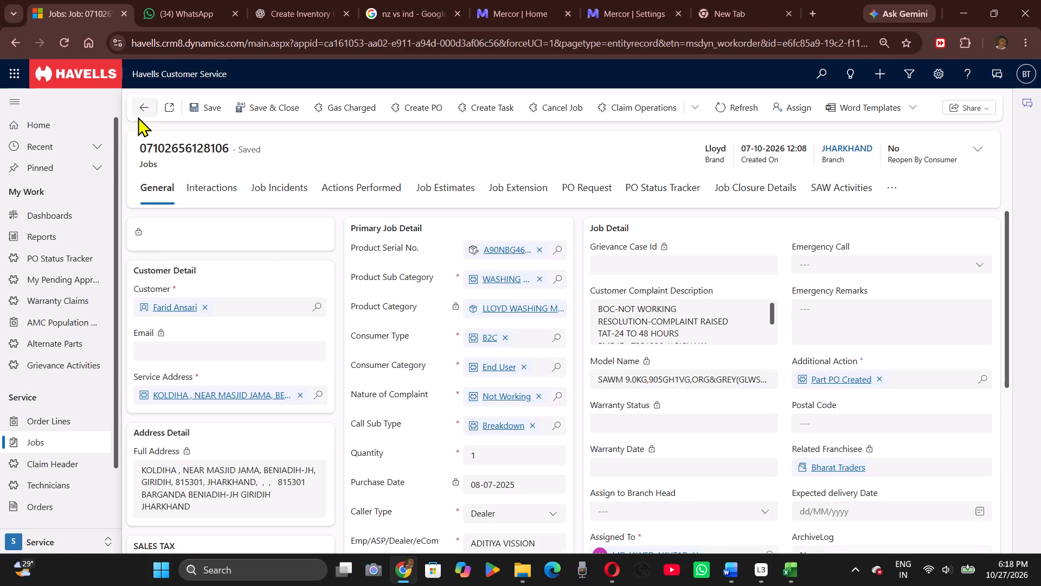
left_click(139, 115)
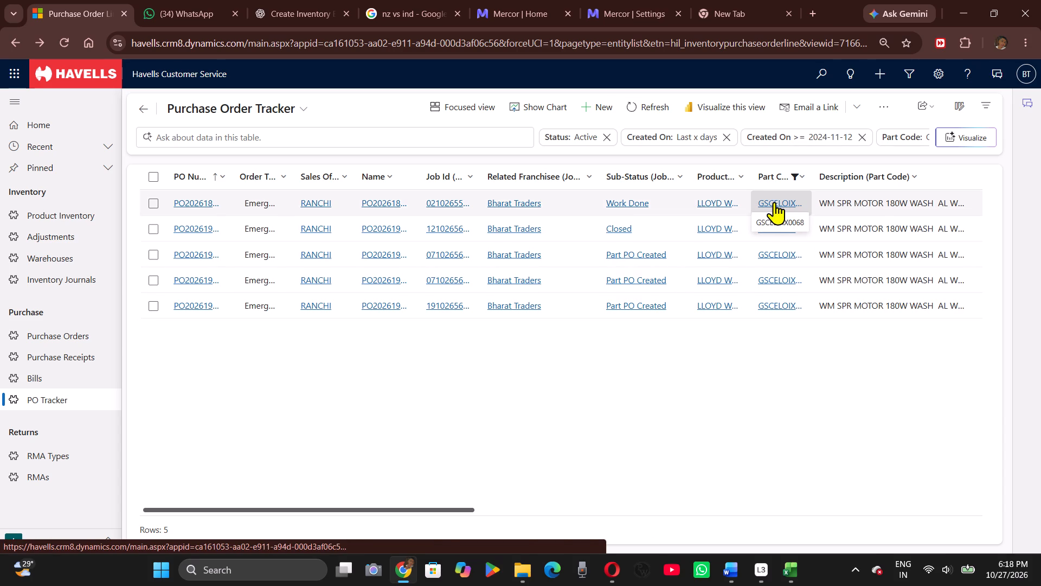
scroll(692, 258, "left", 1)
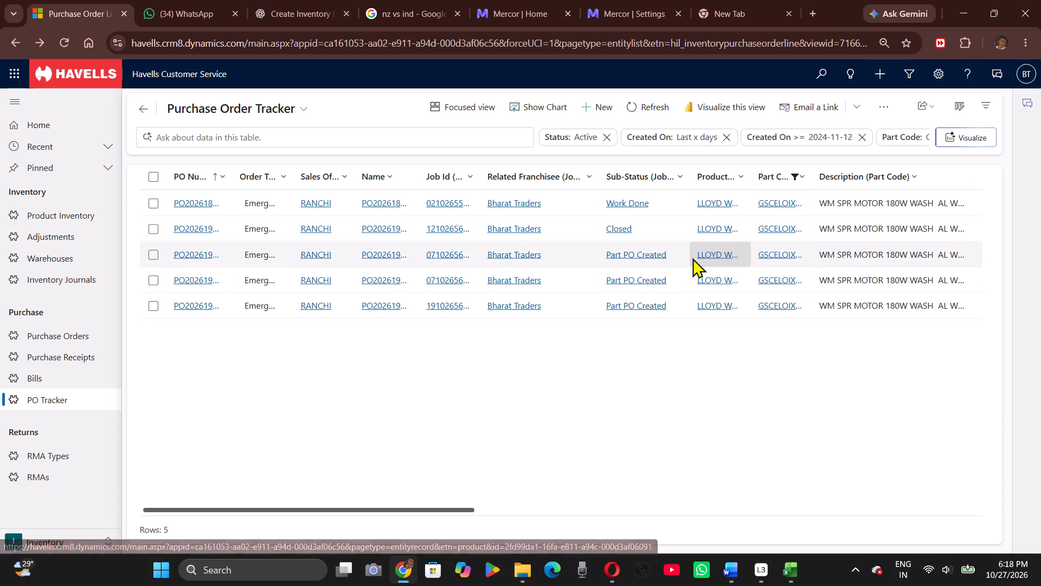
scroll(692, 258, "left", 1)
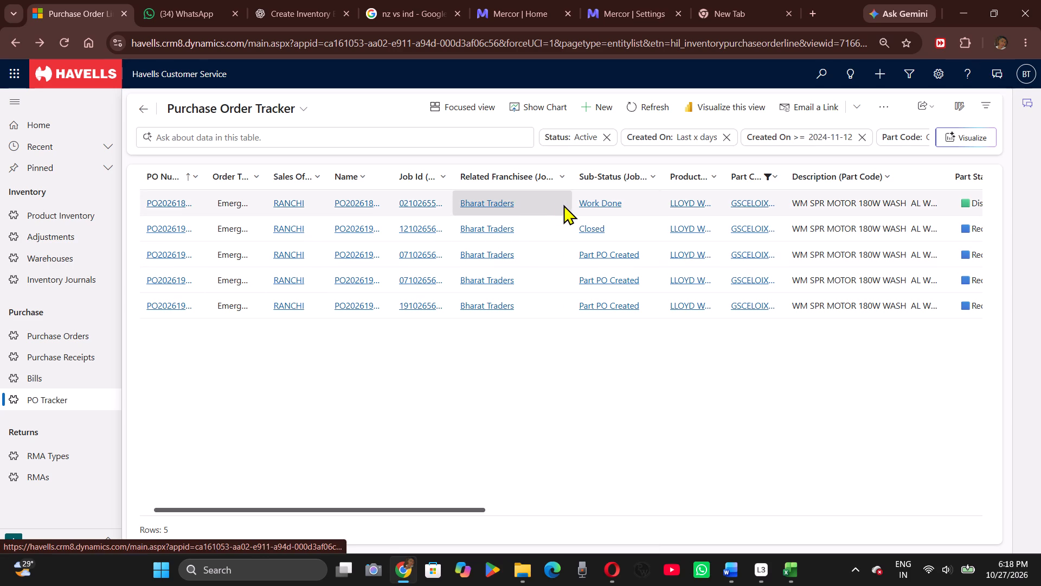
triple_click(552, 202)
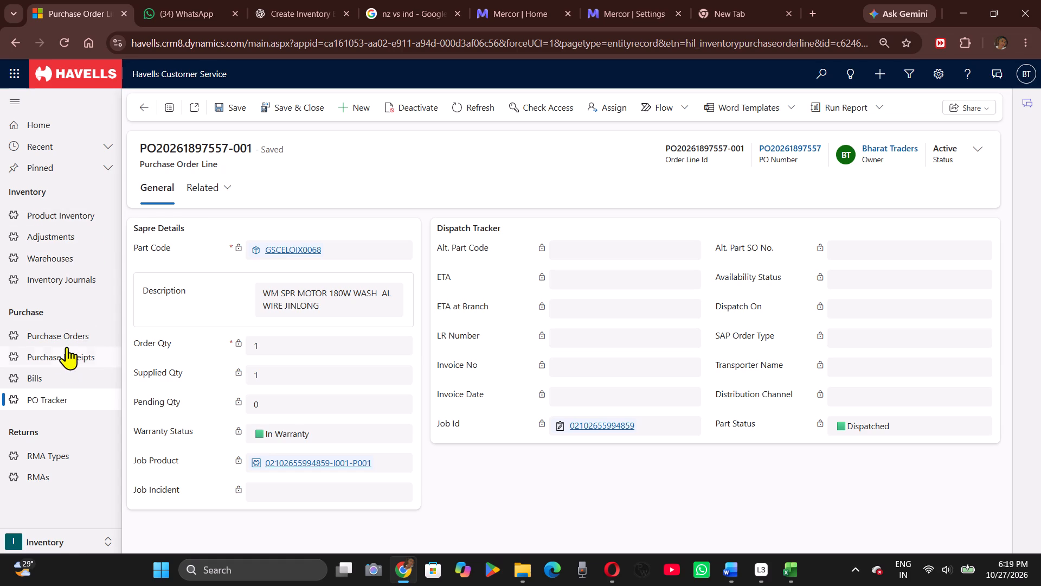
Switch the site navigation from the Inventory area to the Service area.
left_click(60, 535)
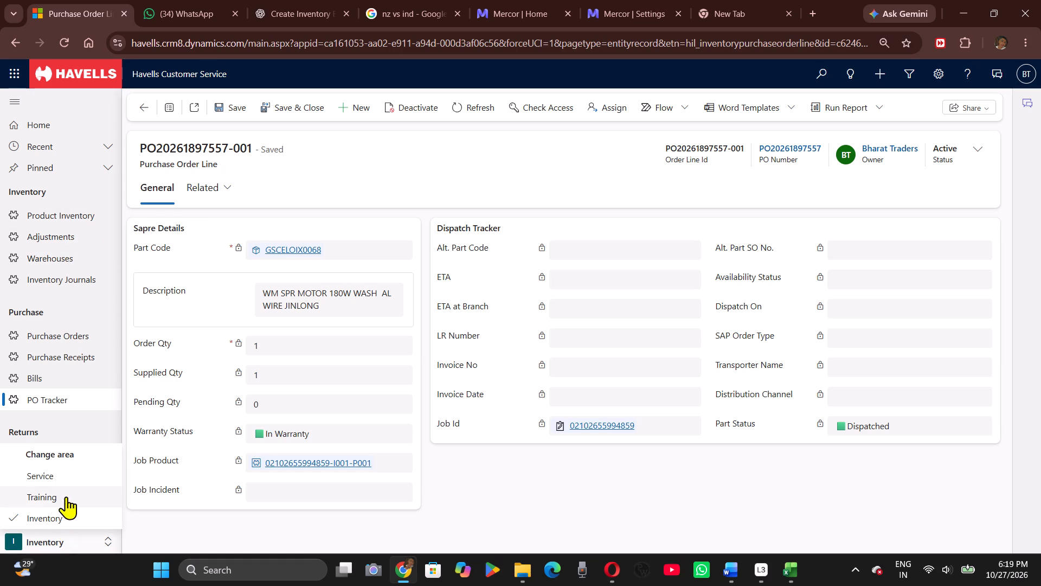
left_click(62, 472)
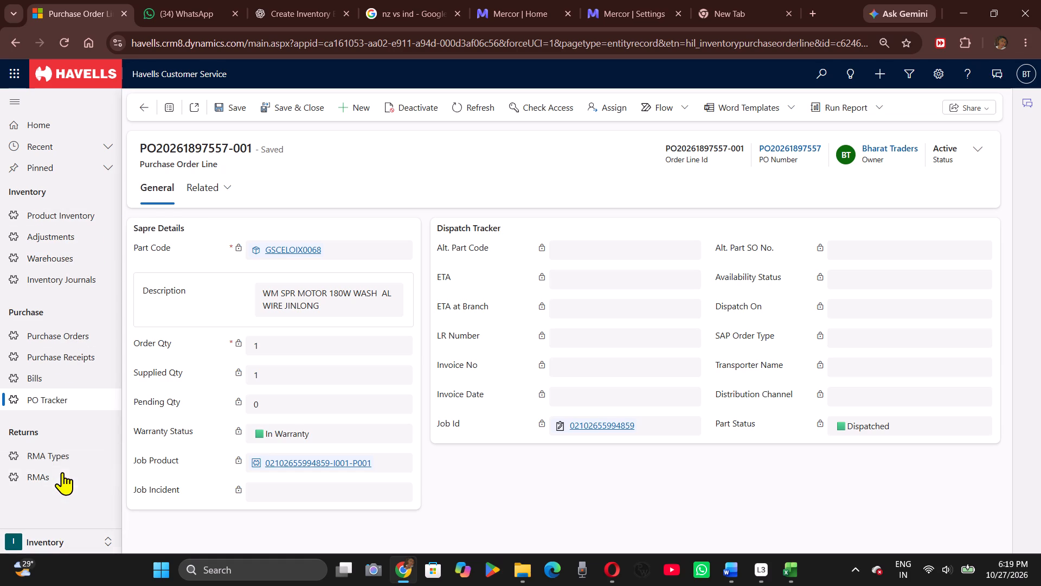
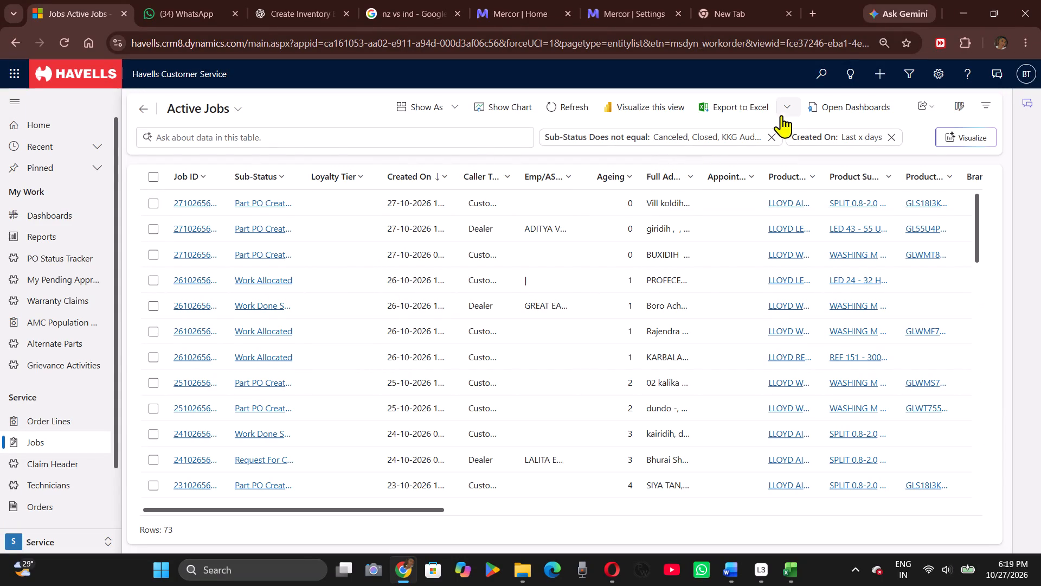
left_click(822, 83)
left_click(633, 106)
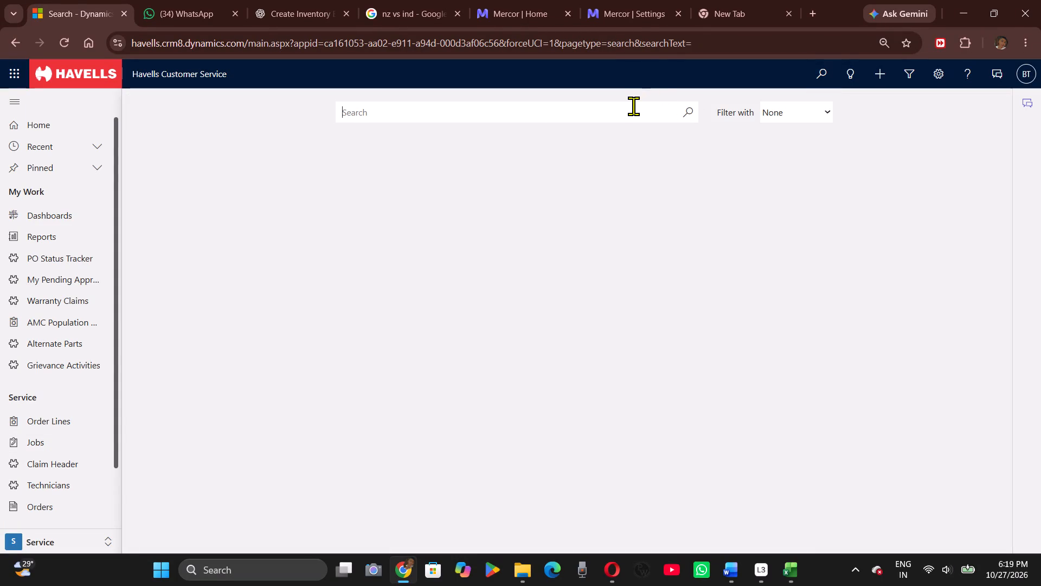
key("ctrl+v")
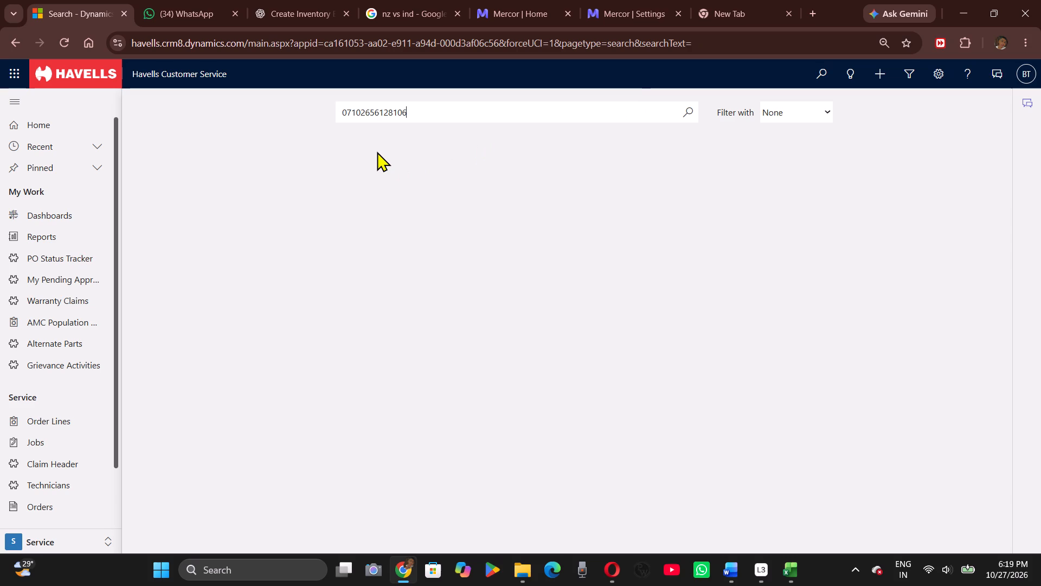
key("Return")
left_click(307, 179)
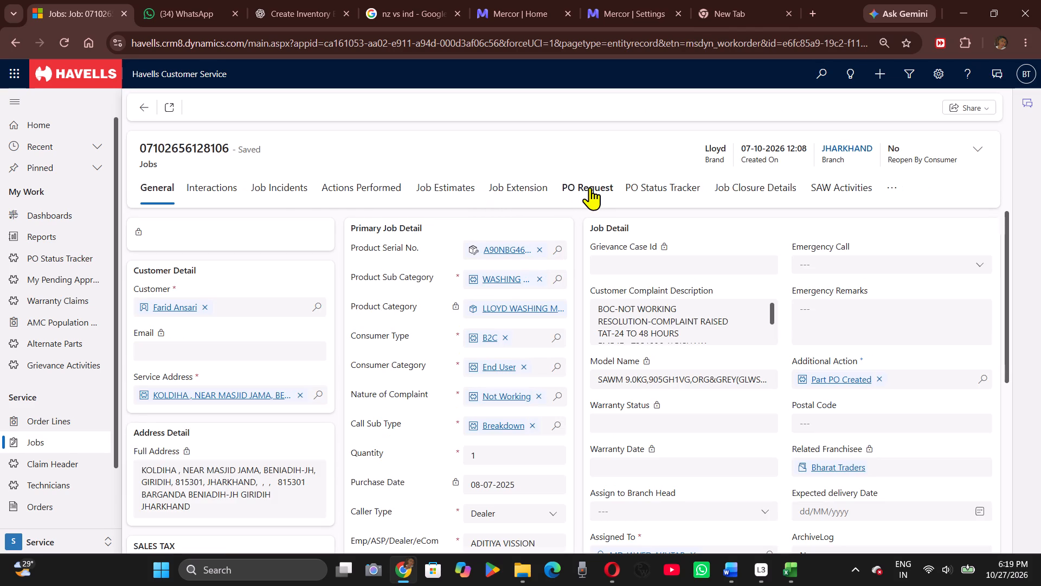
left_click(590, 187)
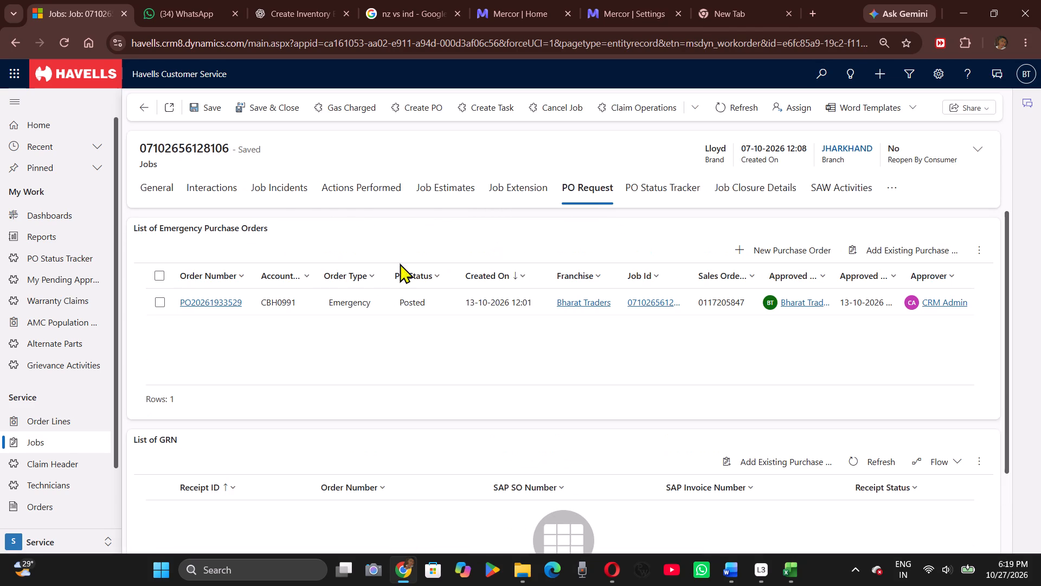
triple_click(317, 300)
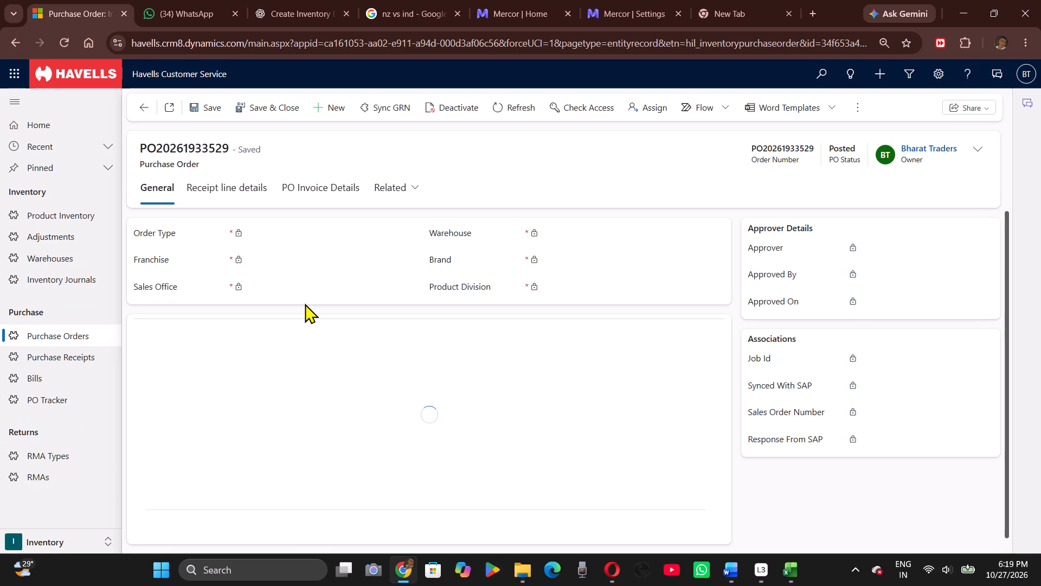
left_click(376, 107)
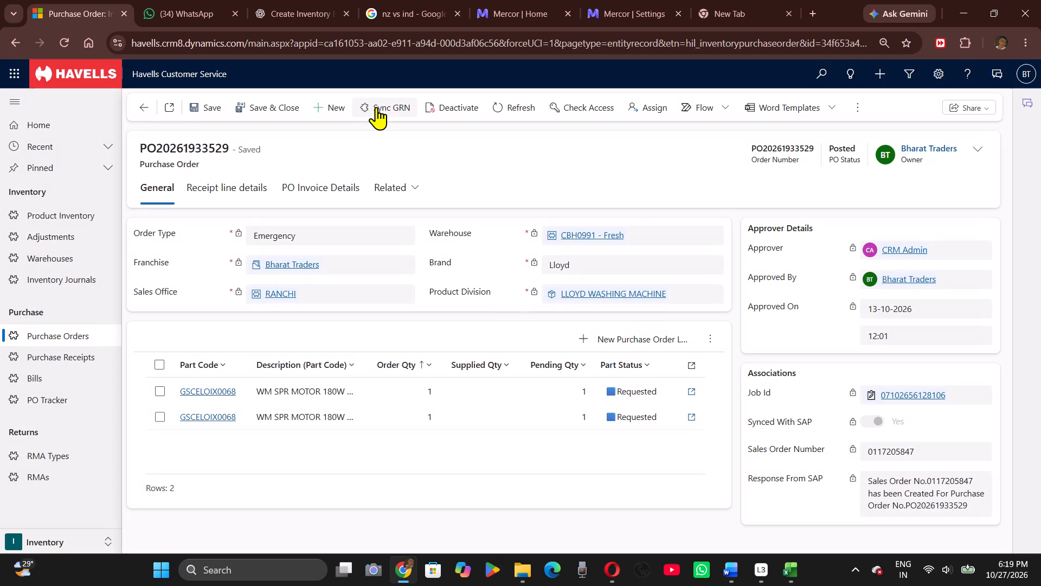
triple_click(179, 151)
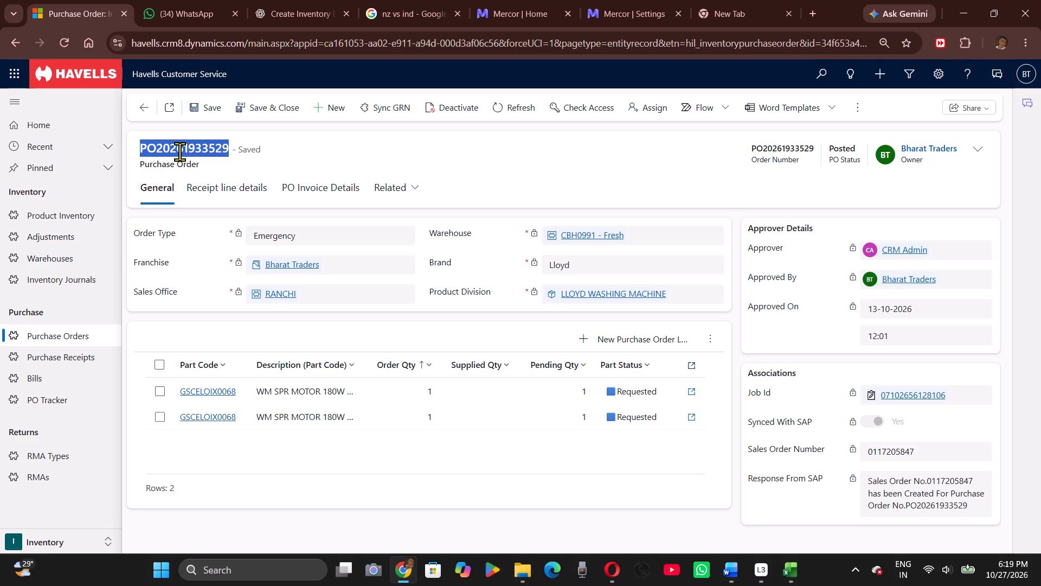
key("ctrl+c")
Return to the job's PO requests and check its list of GRNs.
left_click(141, 113)
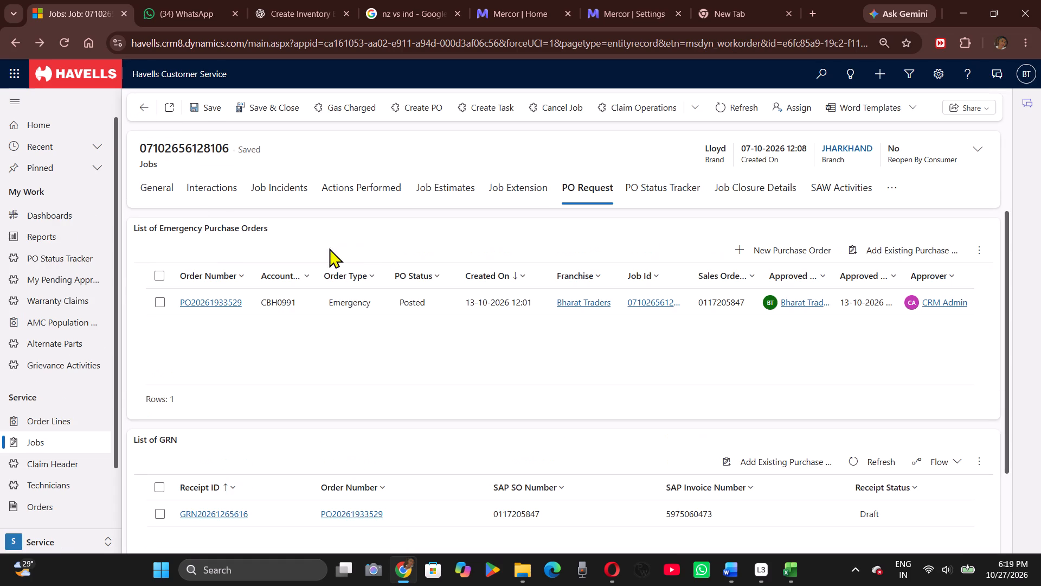
scroll(377, 326, "down", 1)
scroll(377, 326, "up", 1)
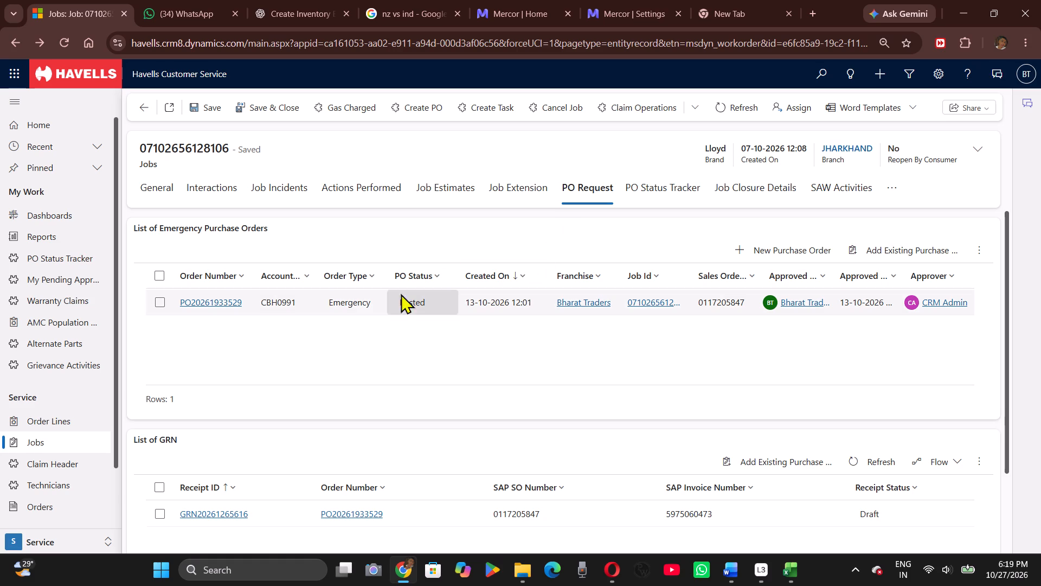
double_click(302, 300)
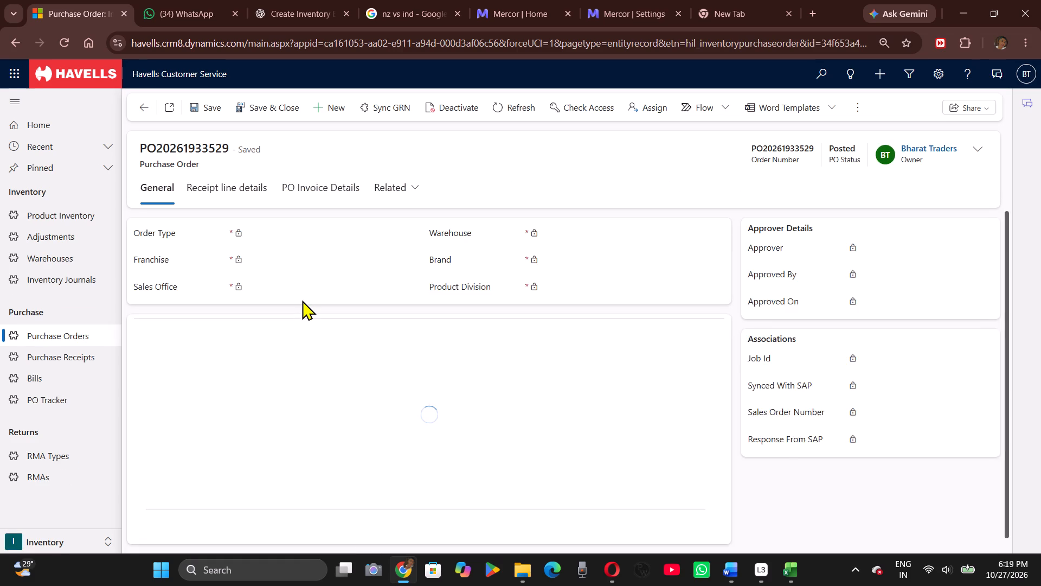
left_click(72, 355)
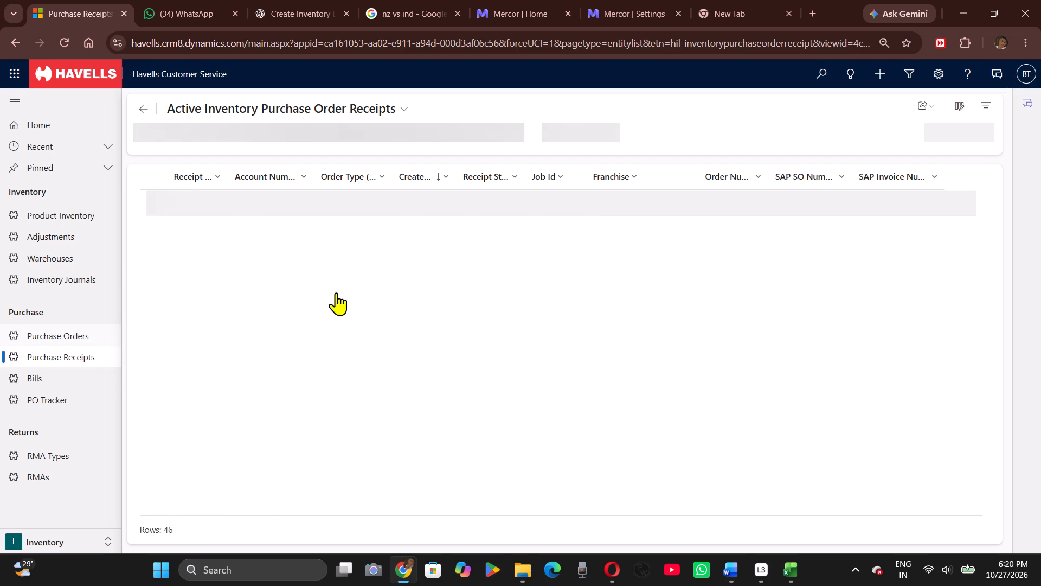
left_click(769, 173)
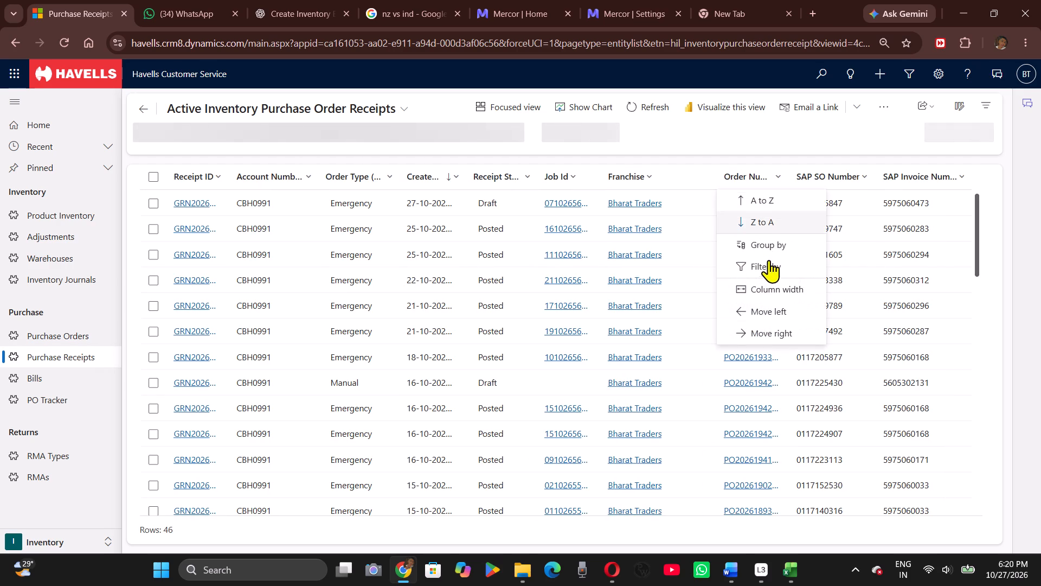
left_click(769, 262)
key("ctrl+v")
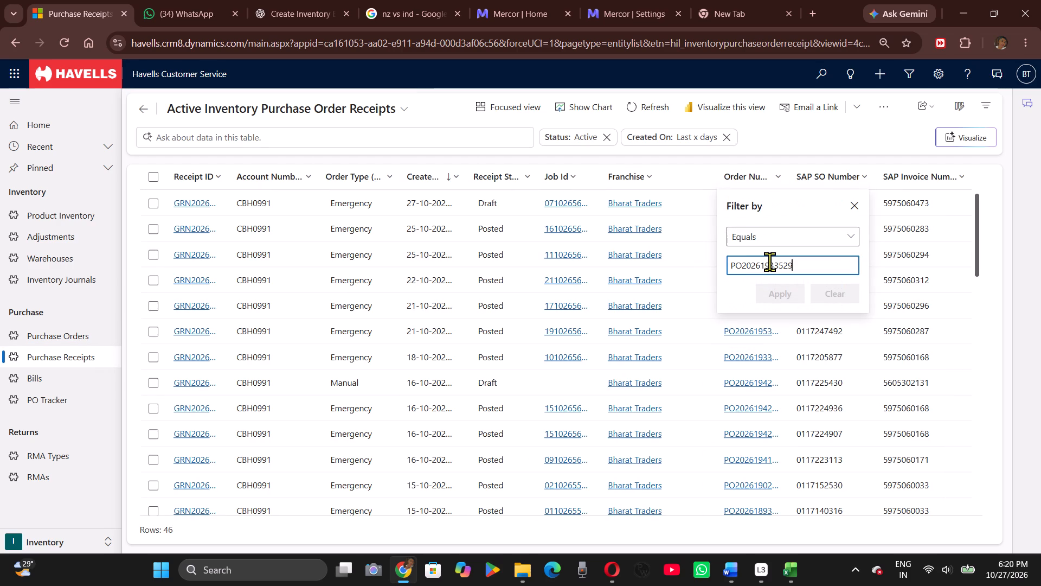
key("Return")
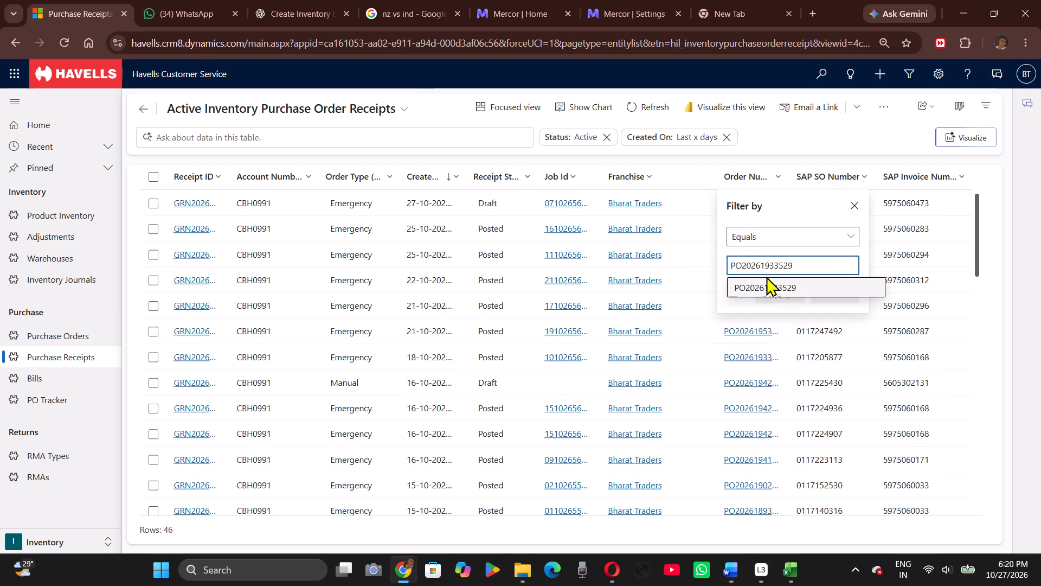
left_click(767, 286)
left_click(769, 310)
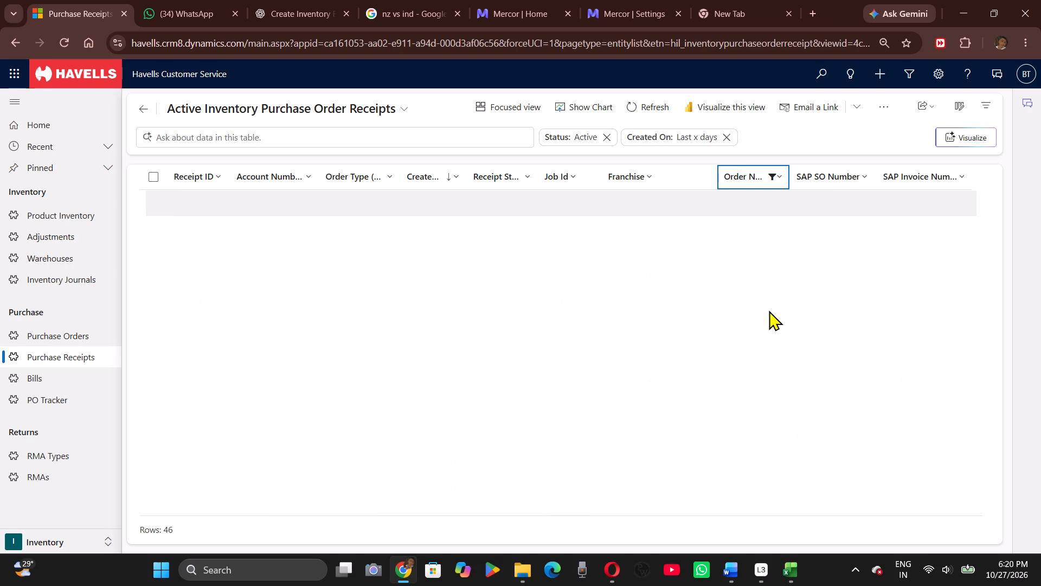
In the filtered receipt's GSCELOIX0068 line, set Fresh Quantity to 1, Defective Quantity to 0 and Short Quantity to 0, and save.
triple_click(311, 199)
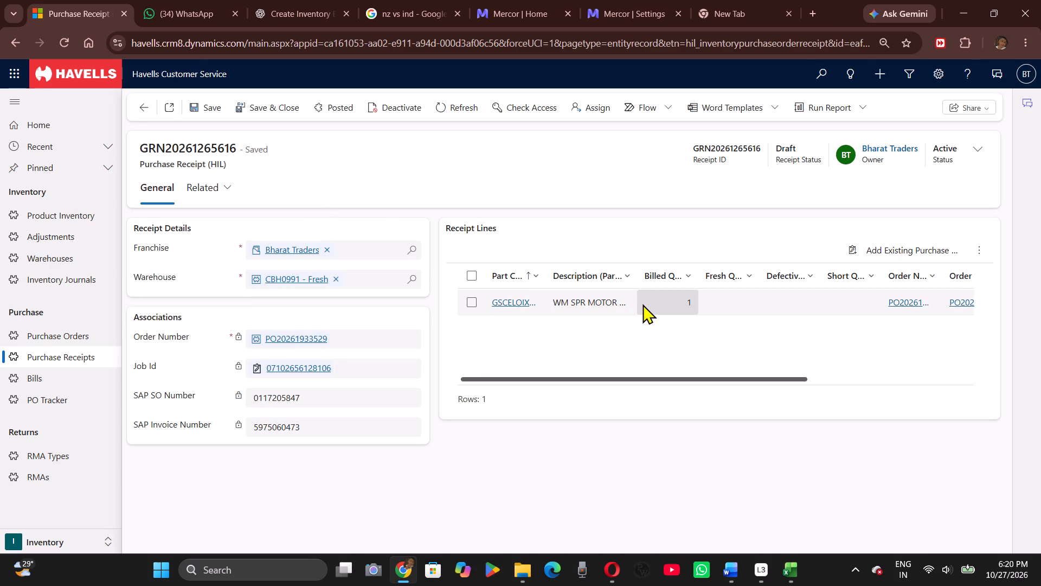
triple_click(642, 304)
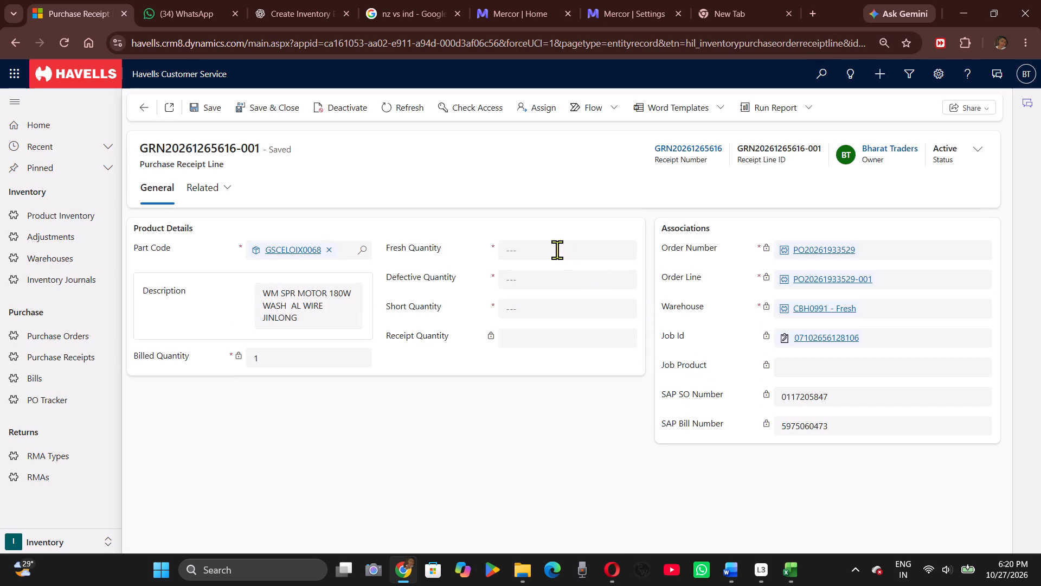
left_click(557, 250)
key("1")
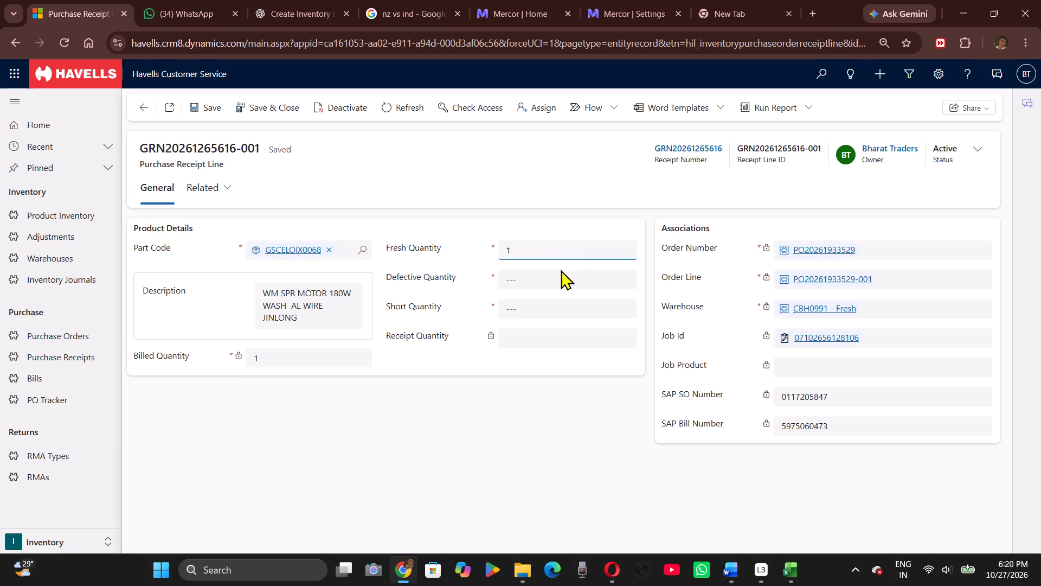
left_click(561, 276)
key("0")
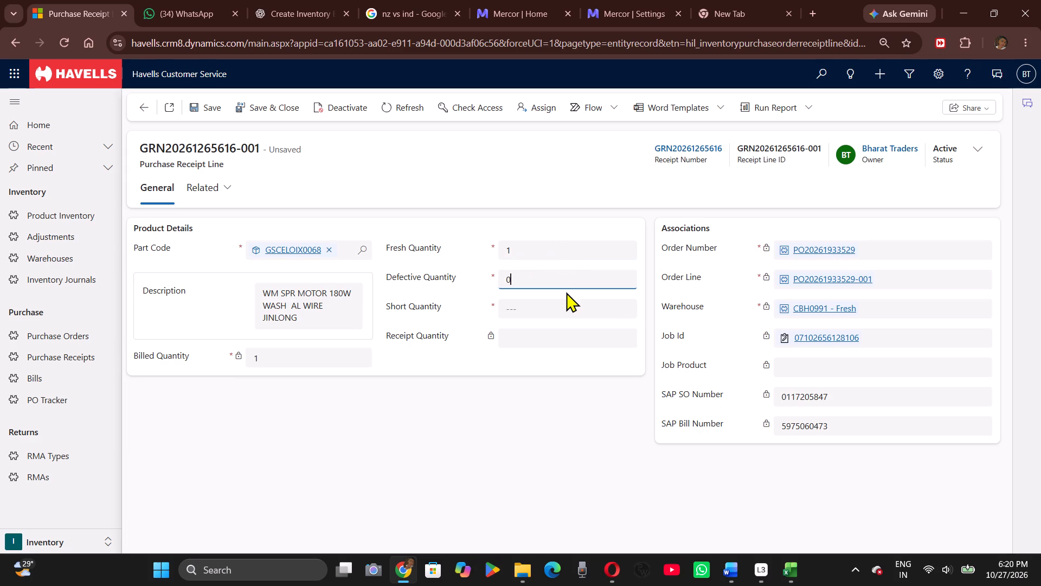
left_click(566, 302)
key("0")
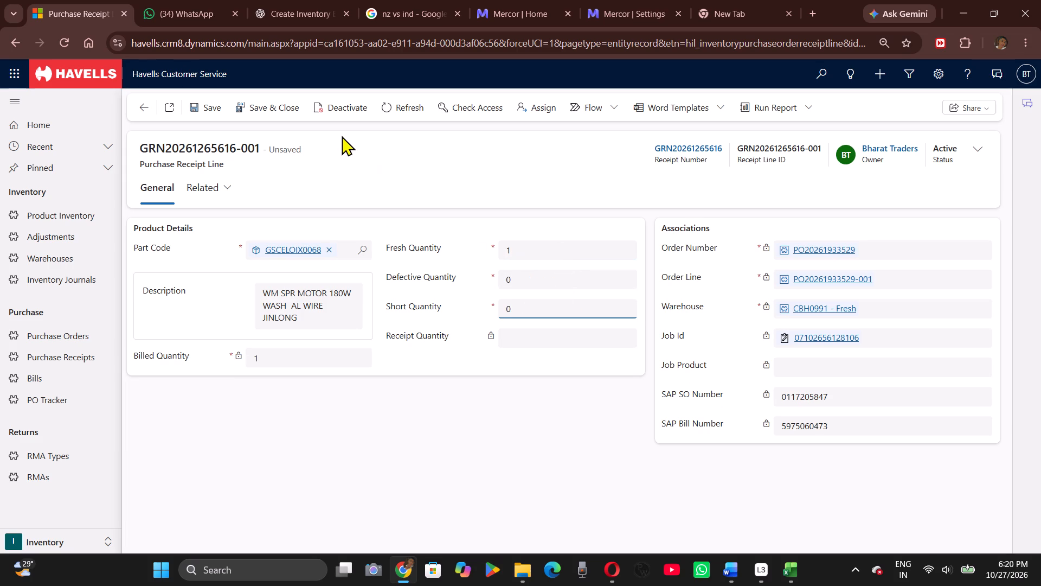
left_click(193, 117)
left_click(194, 116)
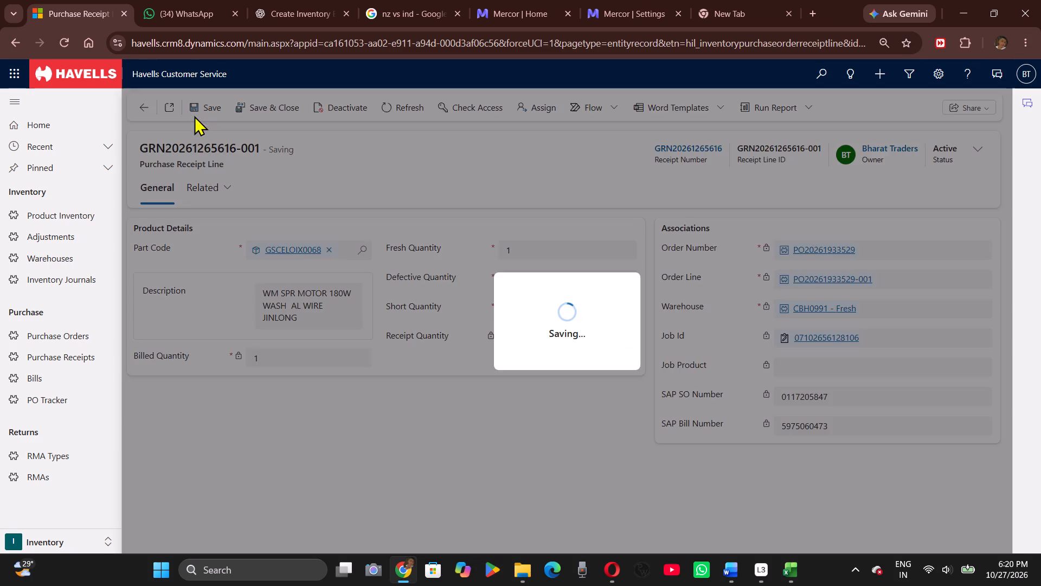
left_click(138, 113)
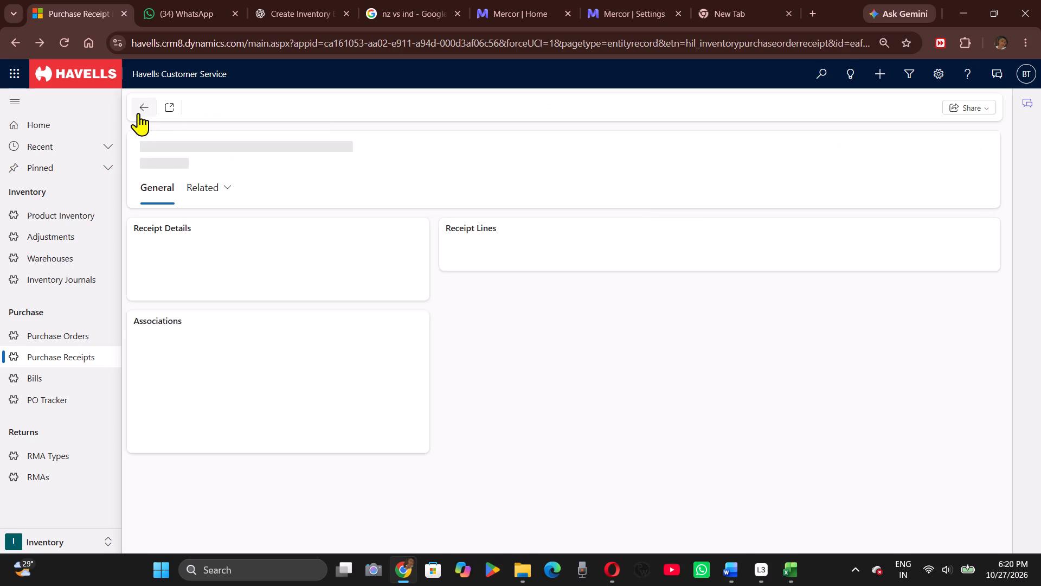
left_click(330, 105)
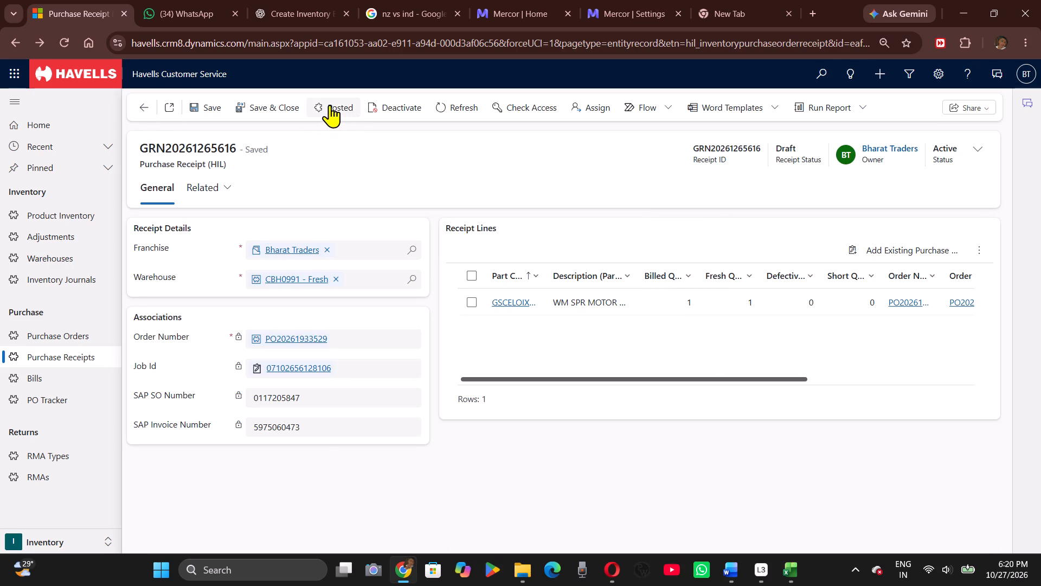
left_click_drag(560, 358, 543, 342)
left_click(543, 342)
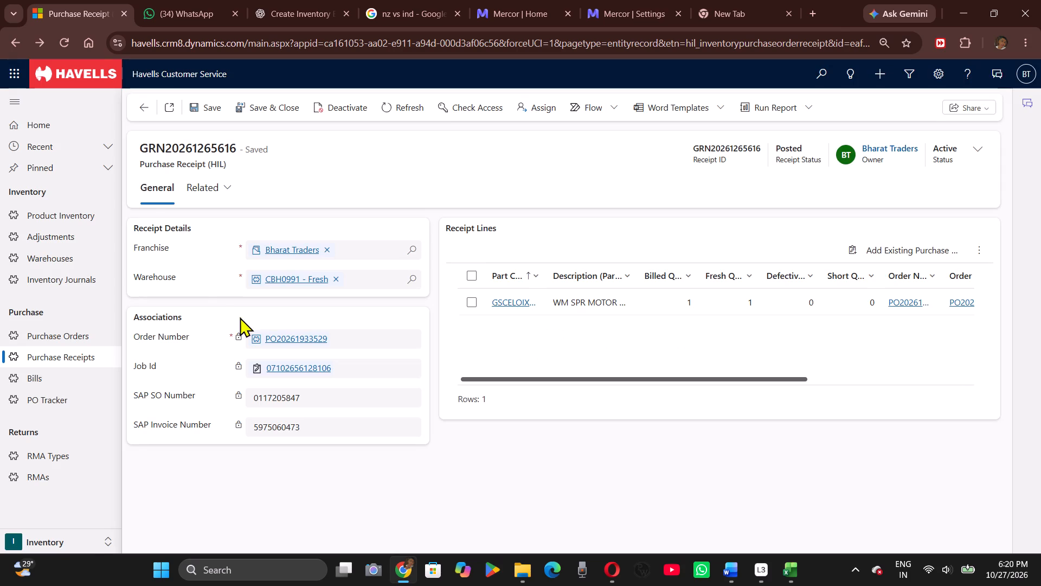
left_click(146, 114)
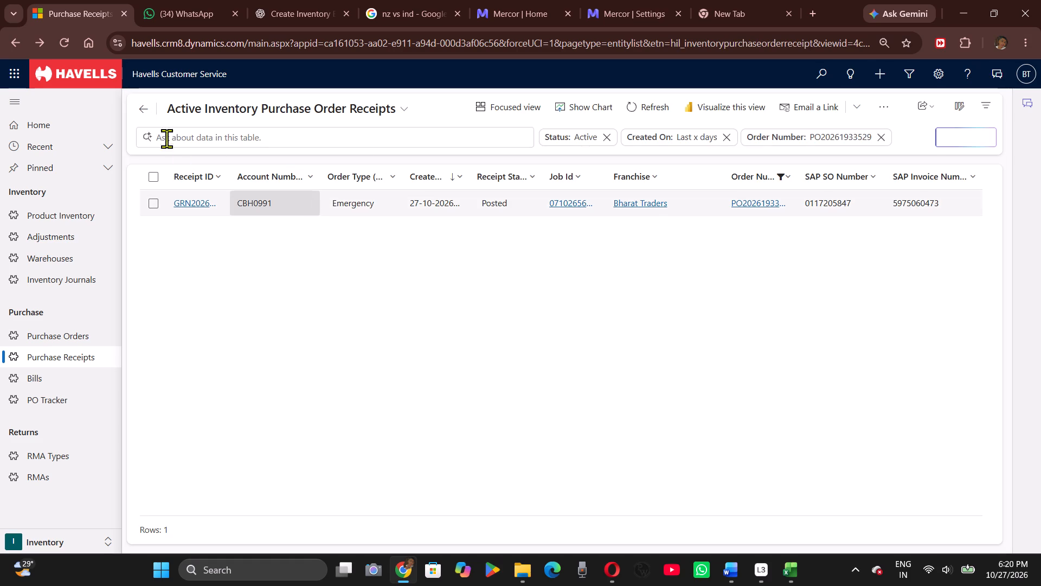
left_click(138, 116)
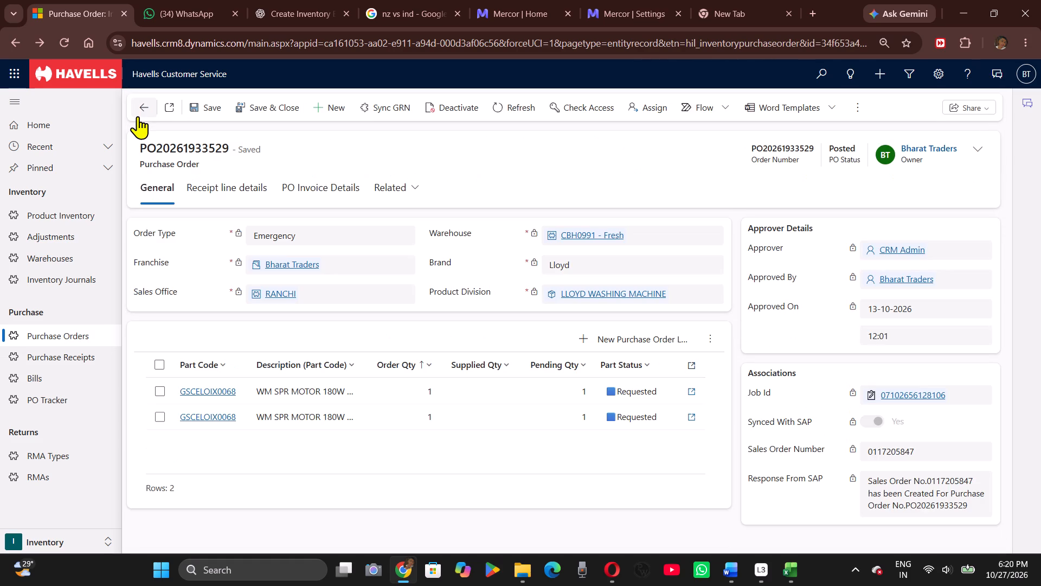
left_click(138, 103)
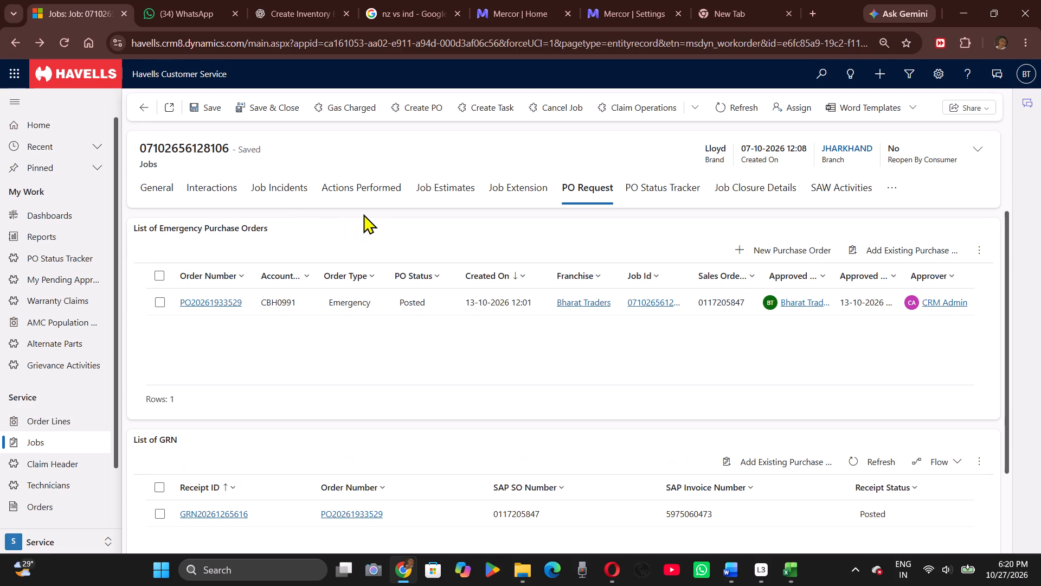
Review the job's incidents and general details, ending on the job incidents list.
left_click(298, 187)
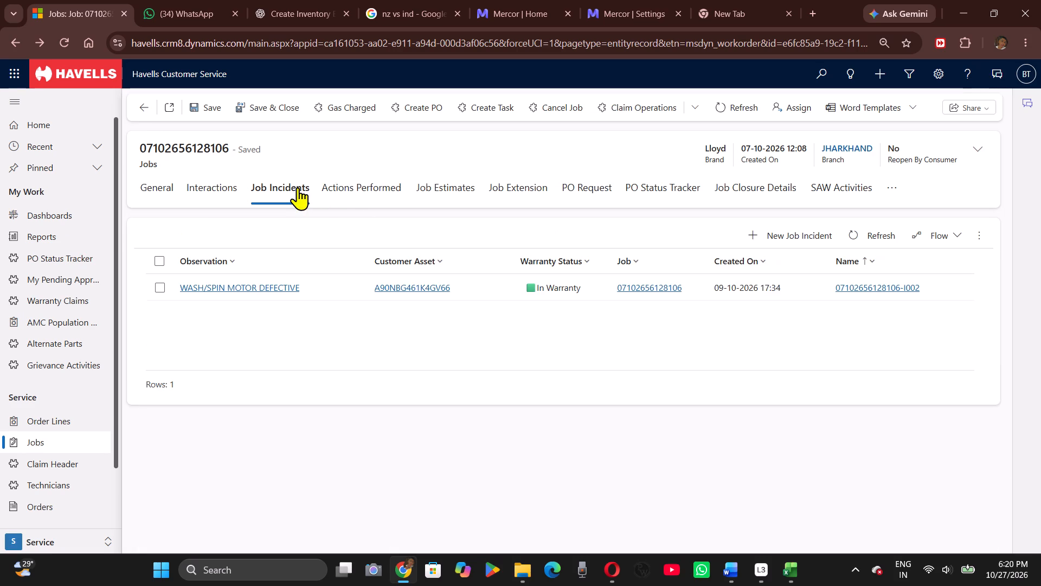
left_click(156, 192)
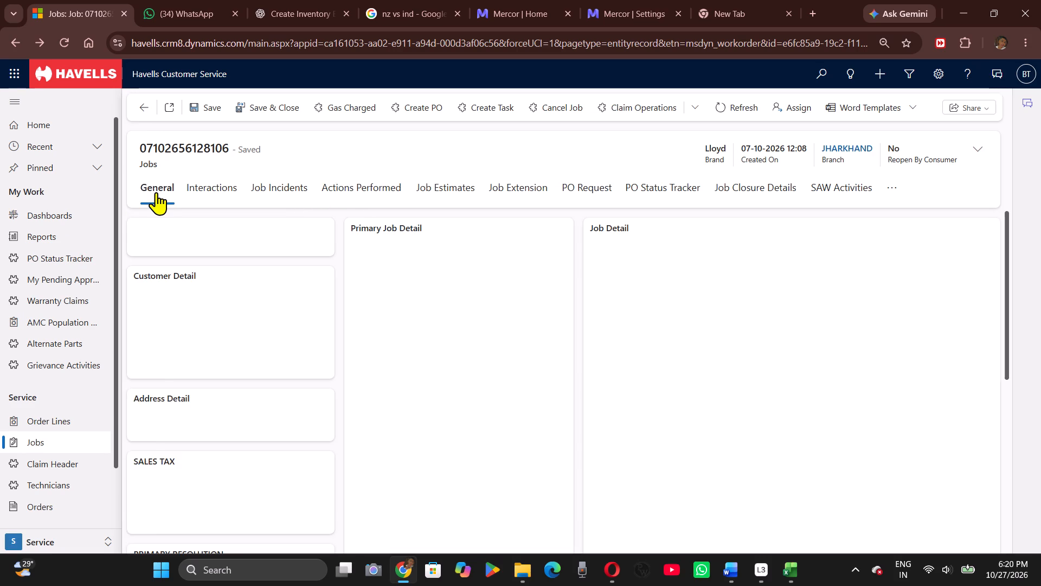
scroll(268, 279, "down", 1)
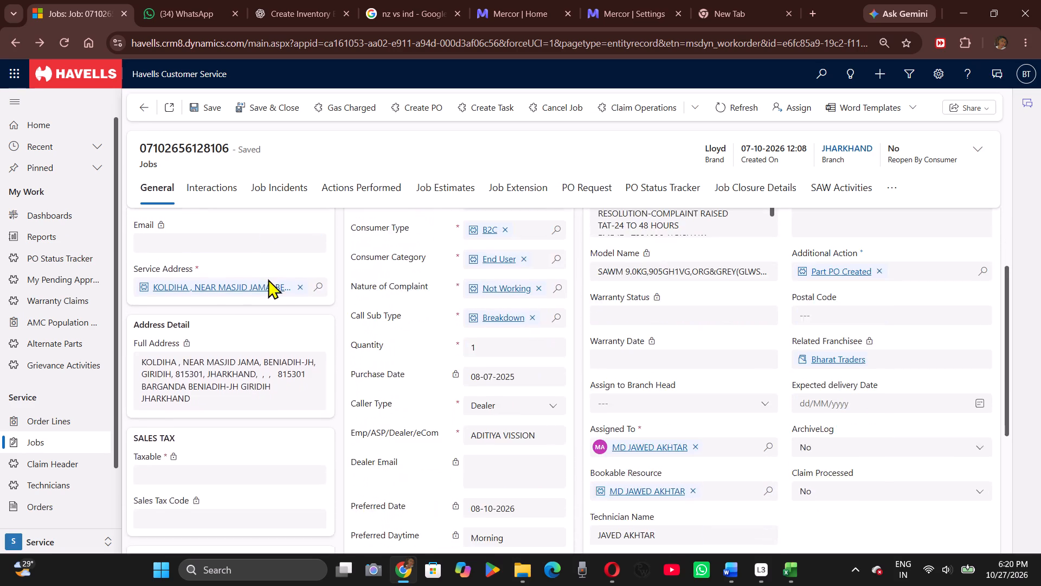
scroll(268, 279, "up", 1)
left_click(281, 199)
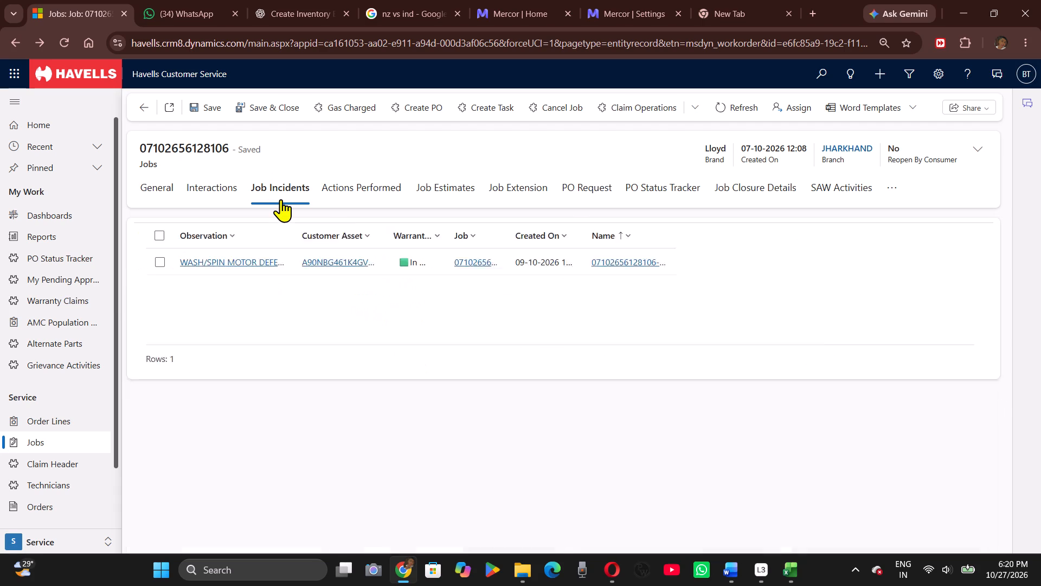
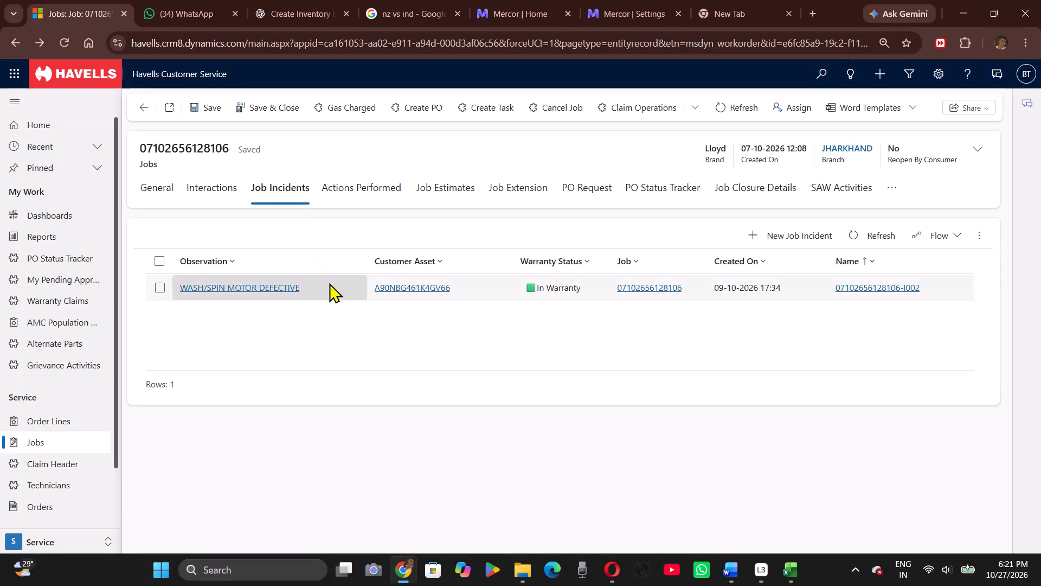
triple_click(329, 283)
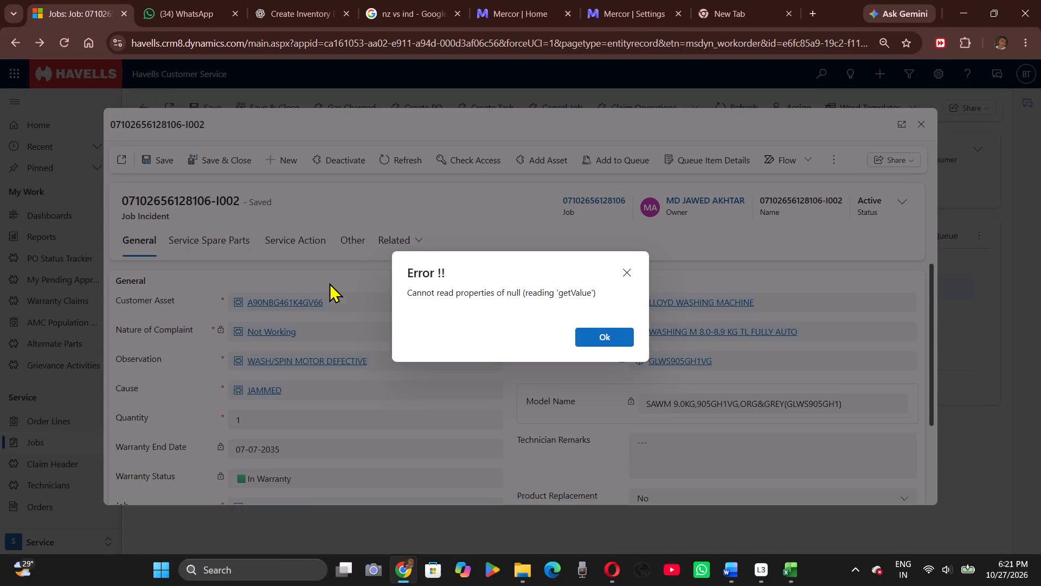
left_click(594, 336)
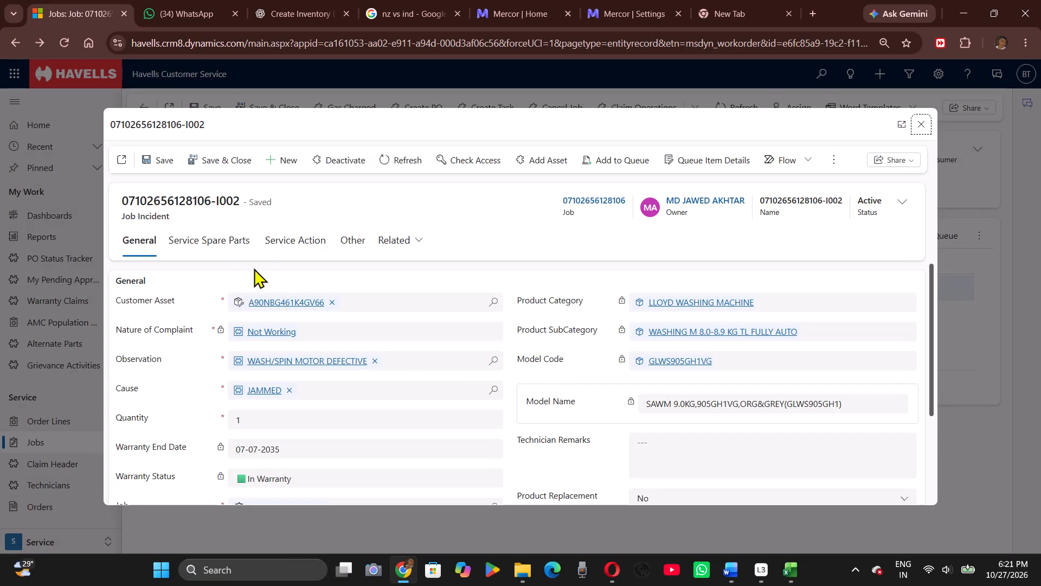
left_click(232, 241)
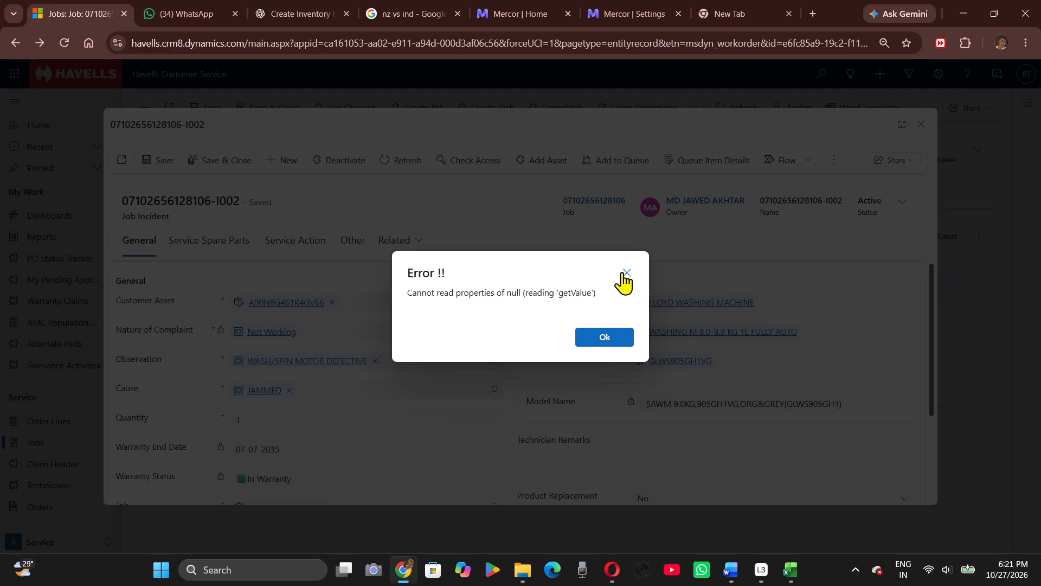
left_click(622, 272)
left_click(622, 272)
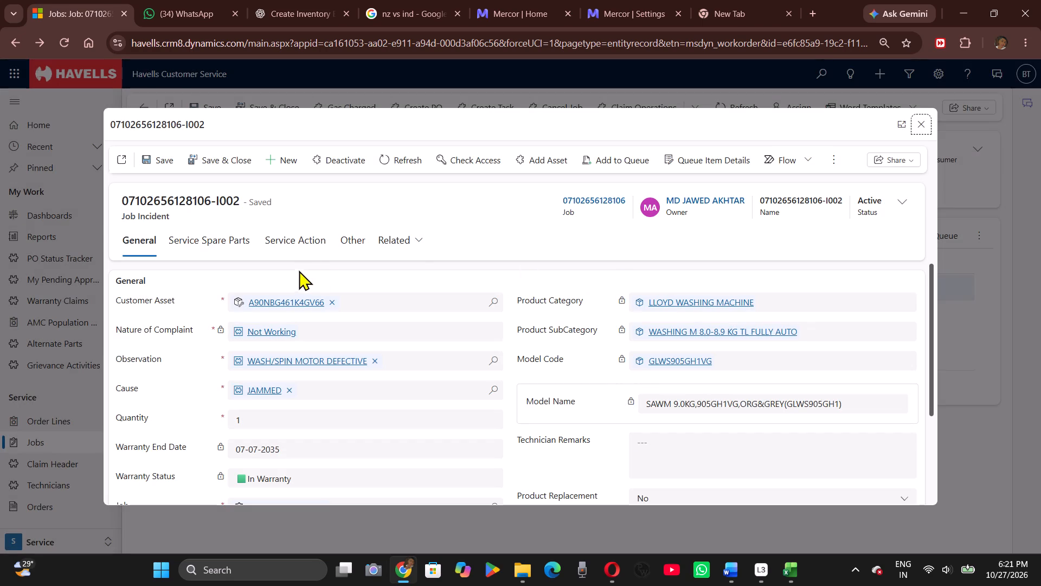
left_click(229, 241)
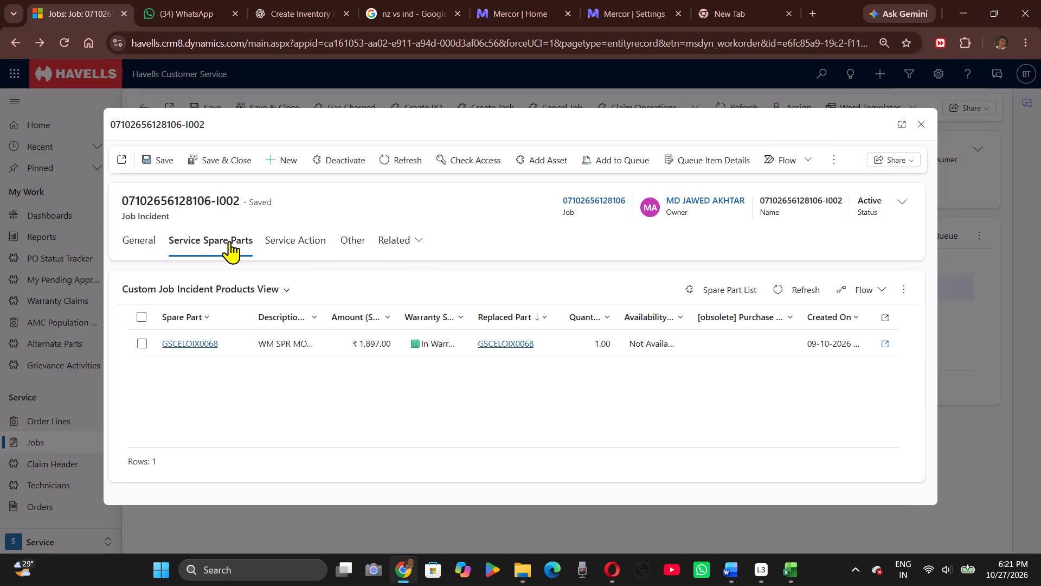
Open the incident's GSCELOIX0068 spare part line, clear the Replaced Part, turn off Replace Same Part, and save.
triple_click(563, 344)
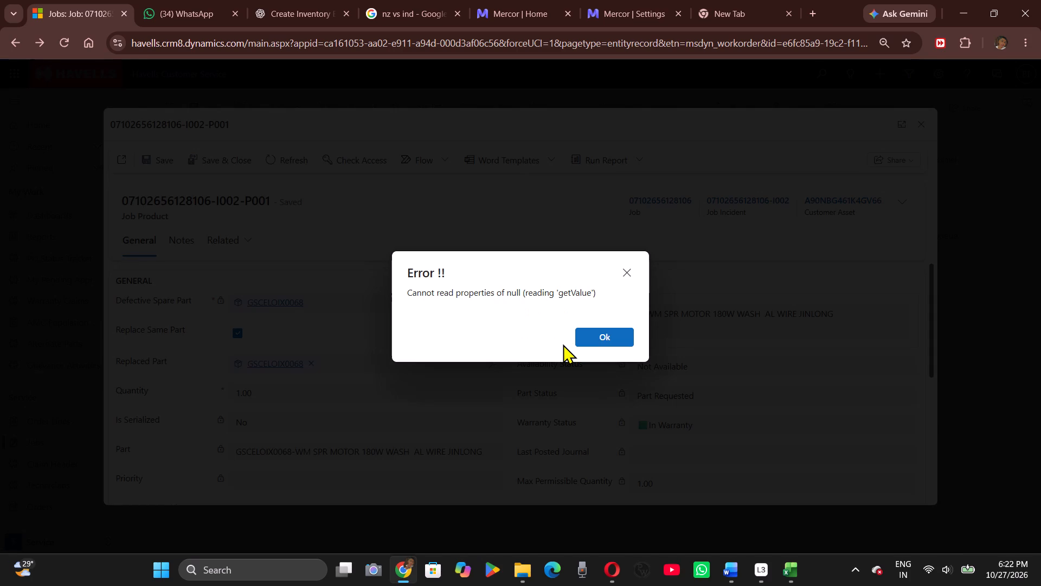
left_click(608, 339)
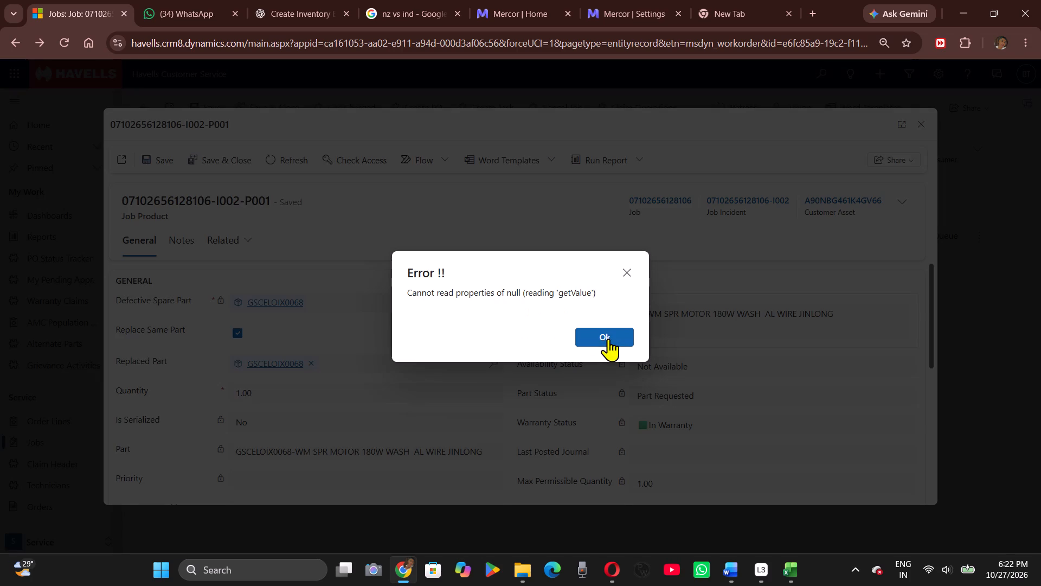
left_click(625, 273)
left_click(625, 273)
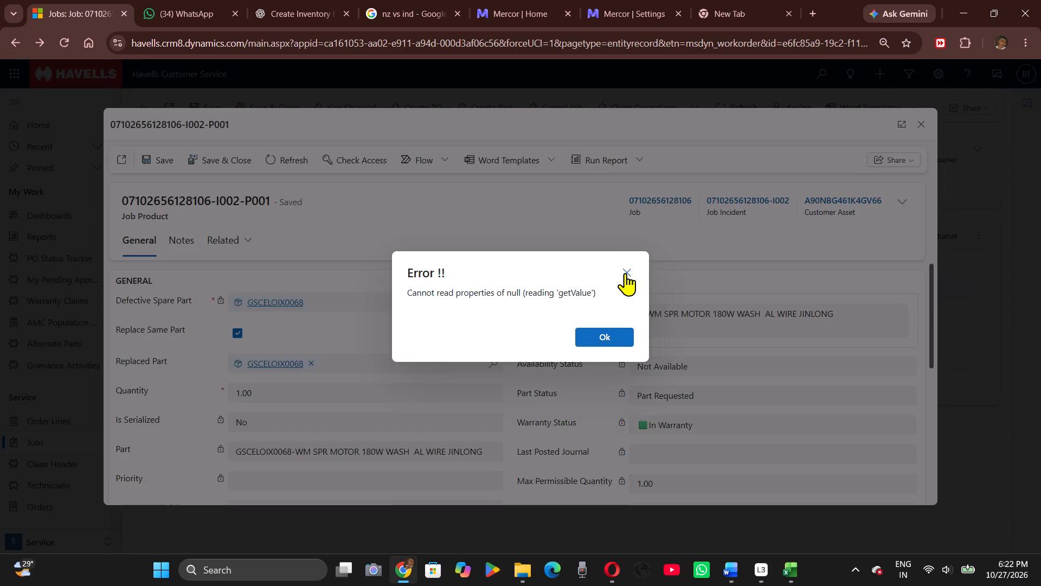
left_click(625, 273)
left_click(625, 273)
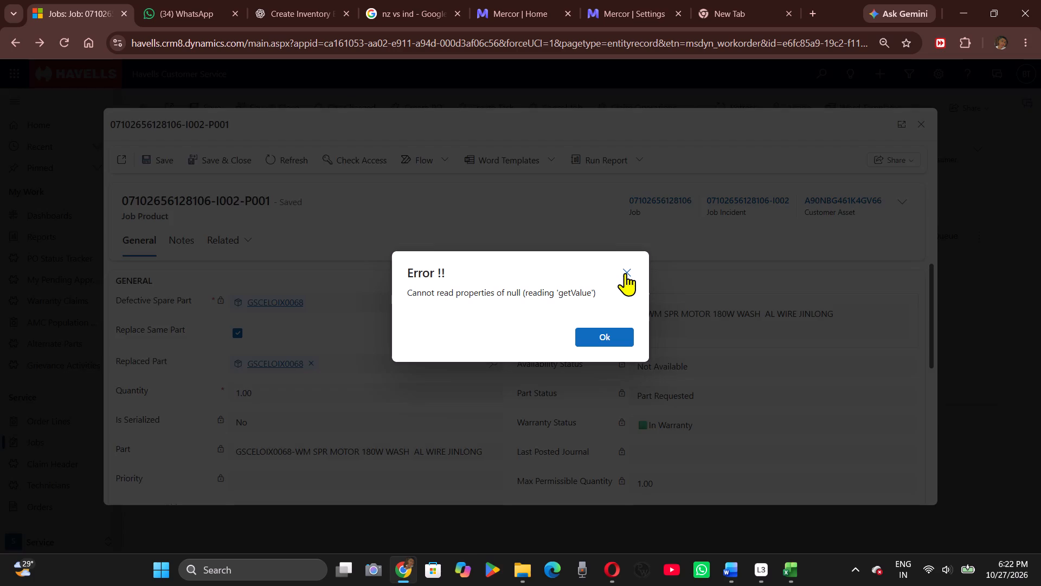
left_click(625, 273)
left_click(627, 270)
left_click(622, 276)
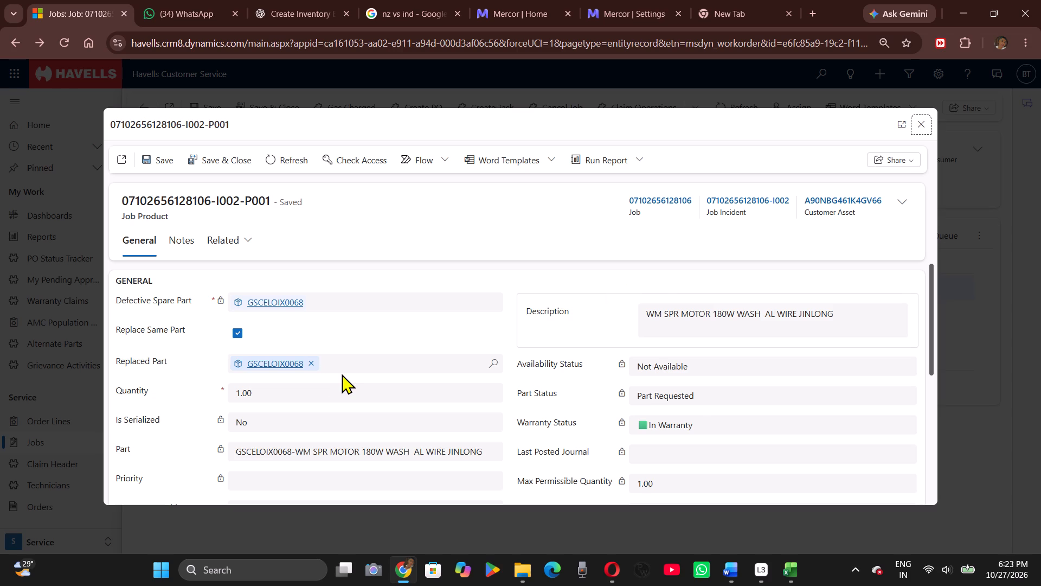
left_click(313, 366)
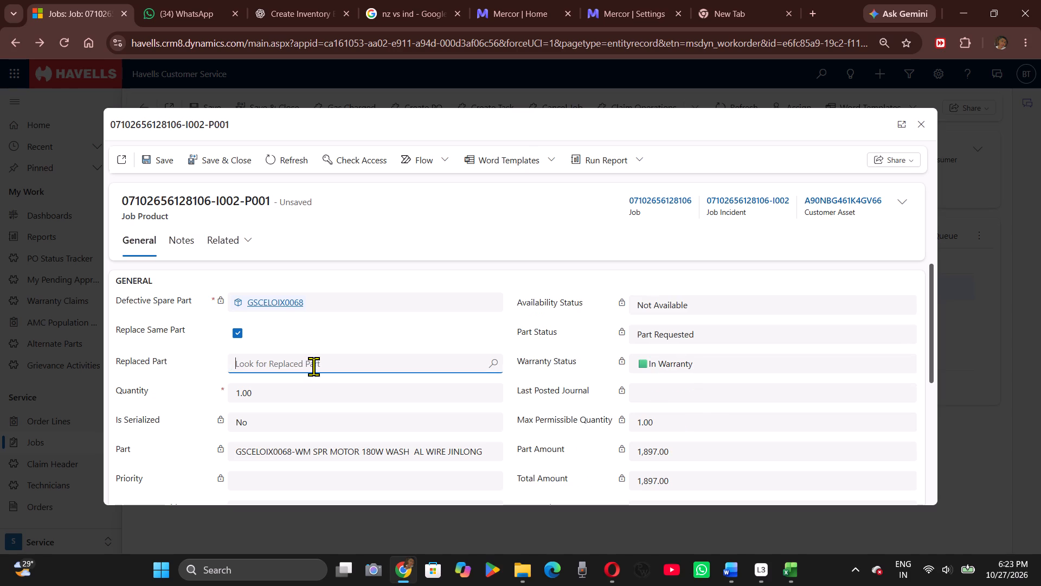
left_click(242, 334)
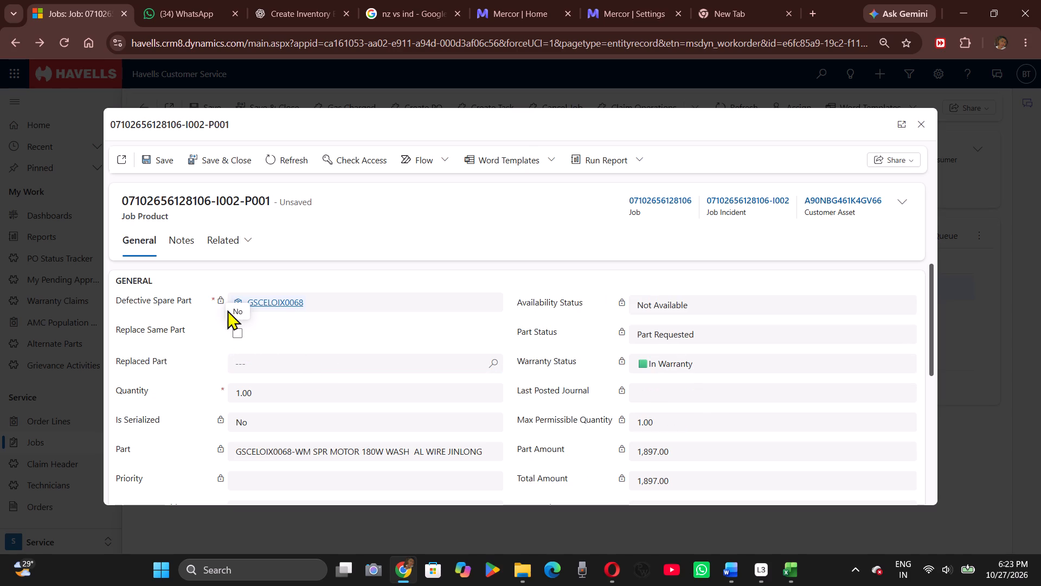
left_click(149, 161)
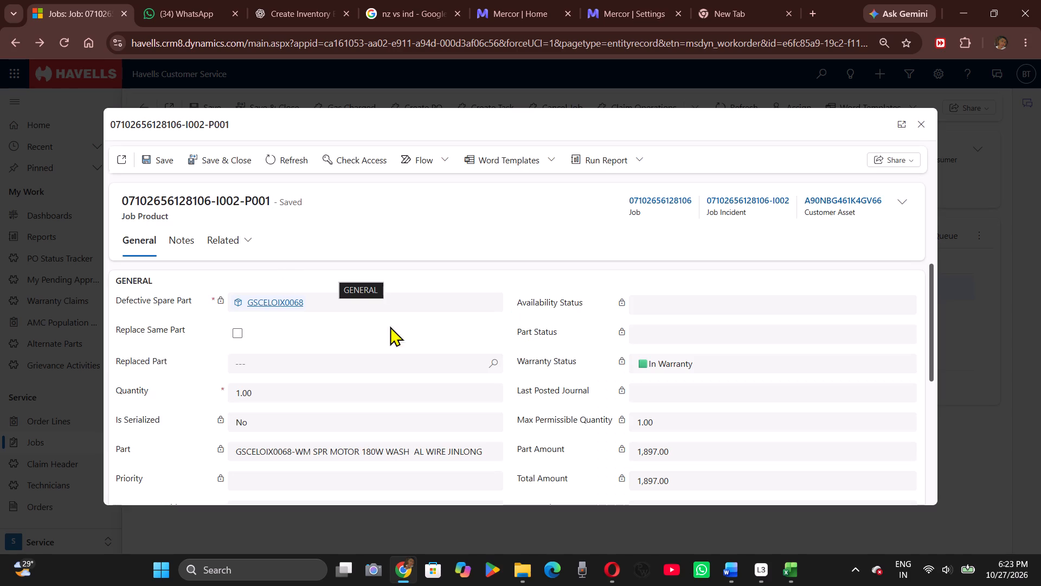
Turn Replace Same Part back on for the GSCELOIX0068 line and save the record.
left_click(238, 330)
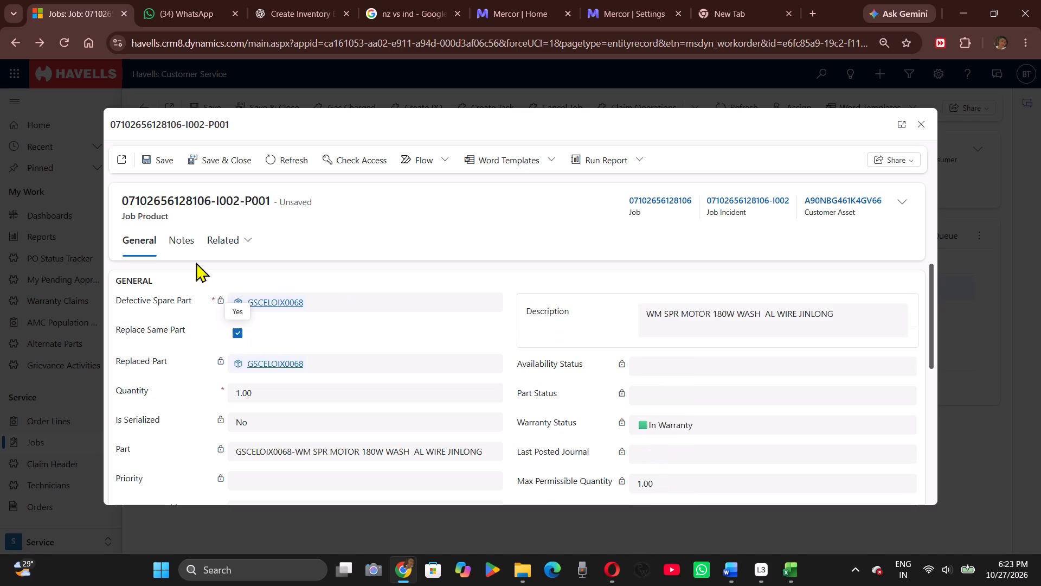
left_click(145, 162)
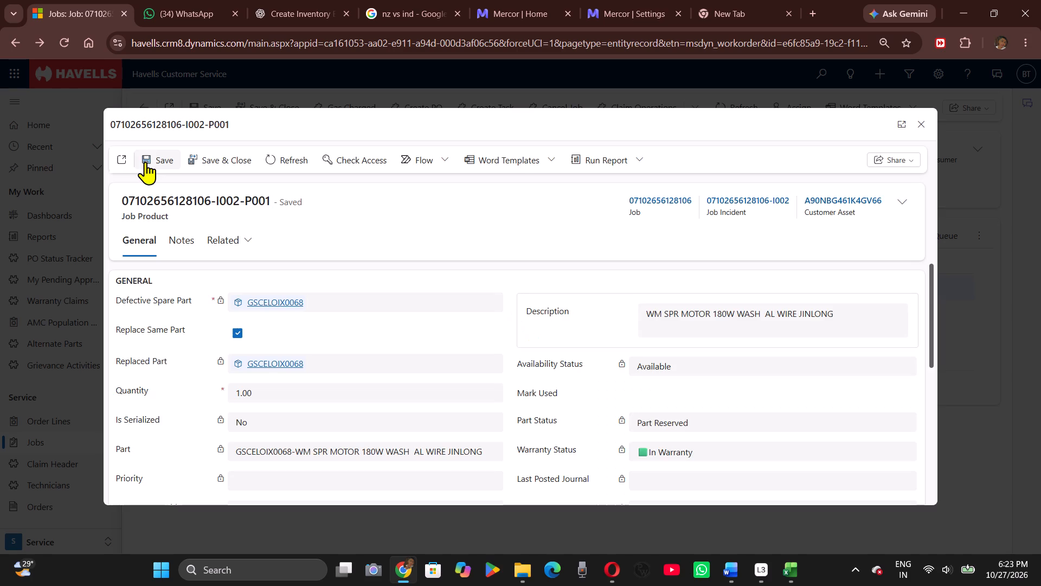
Set Mark Used to Yes for the GSCELOIX0068 spare part, save, and return to the incident's spare parts list.
left_click(677, 392)
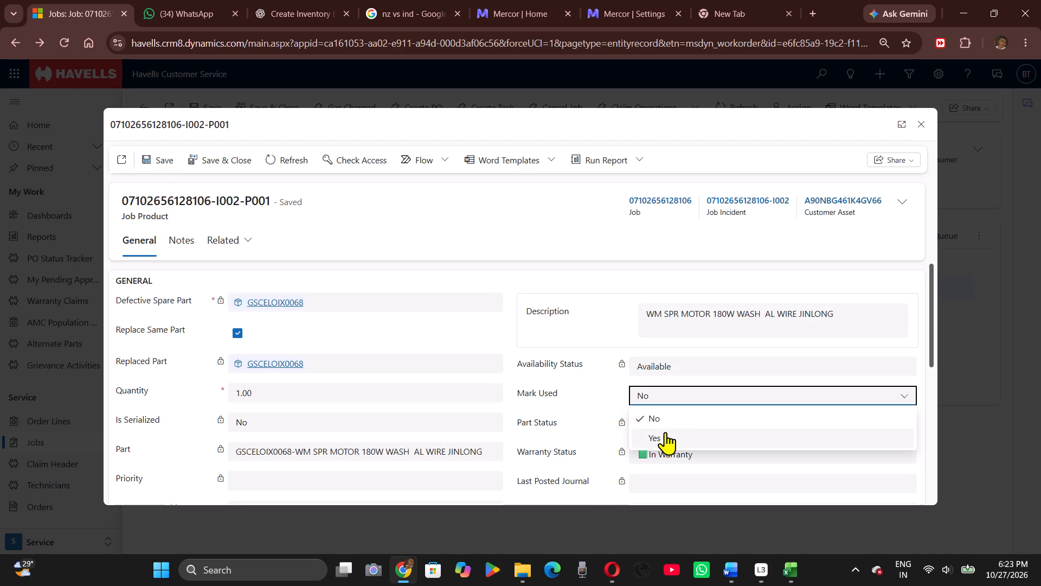
left_click(665, 432)
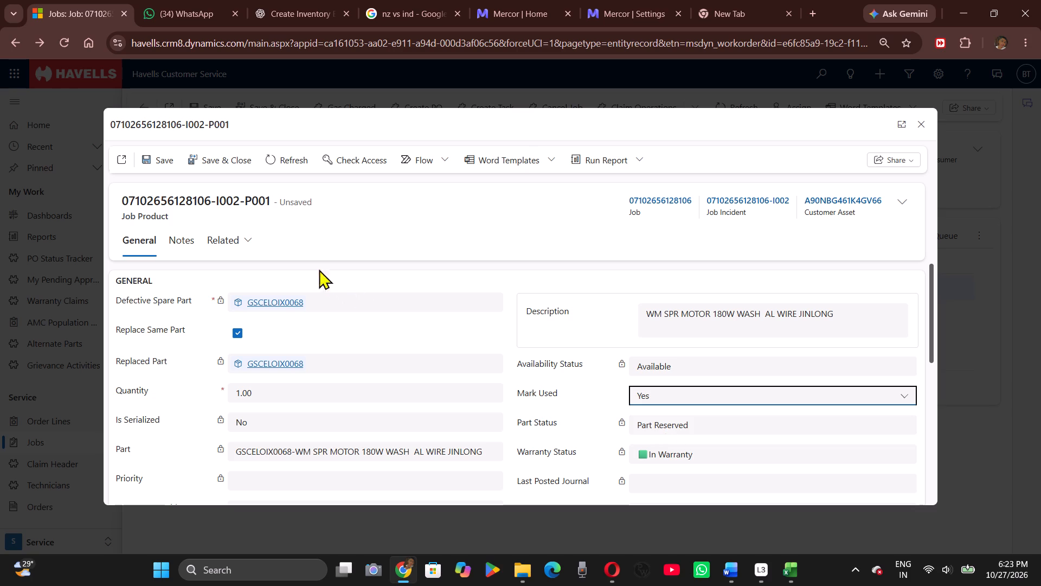
left_click(164, 158)
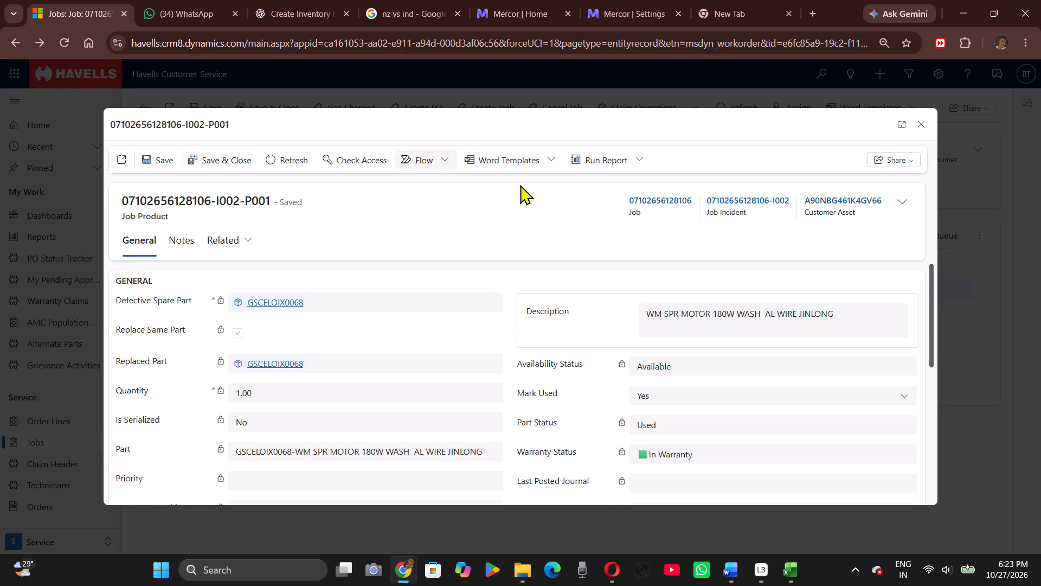
left_click(926, 129)
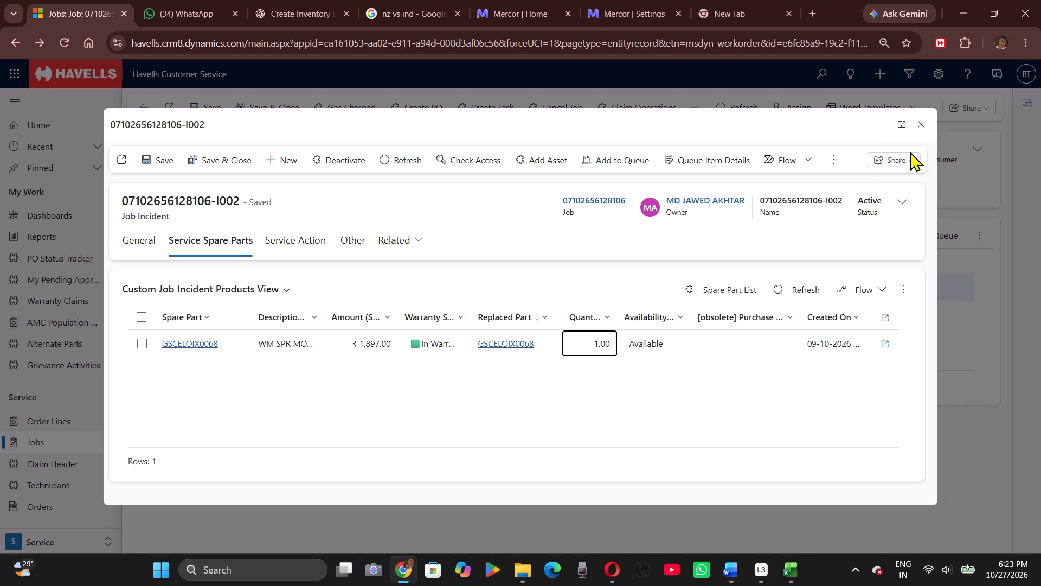
Reopen the GSCELOIX0068 spare part line to check its replacement and usage details, and go back to the job's incidents list.
triple_click(545, 345)
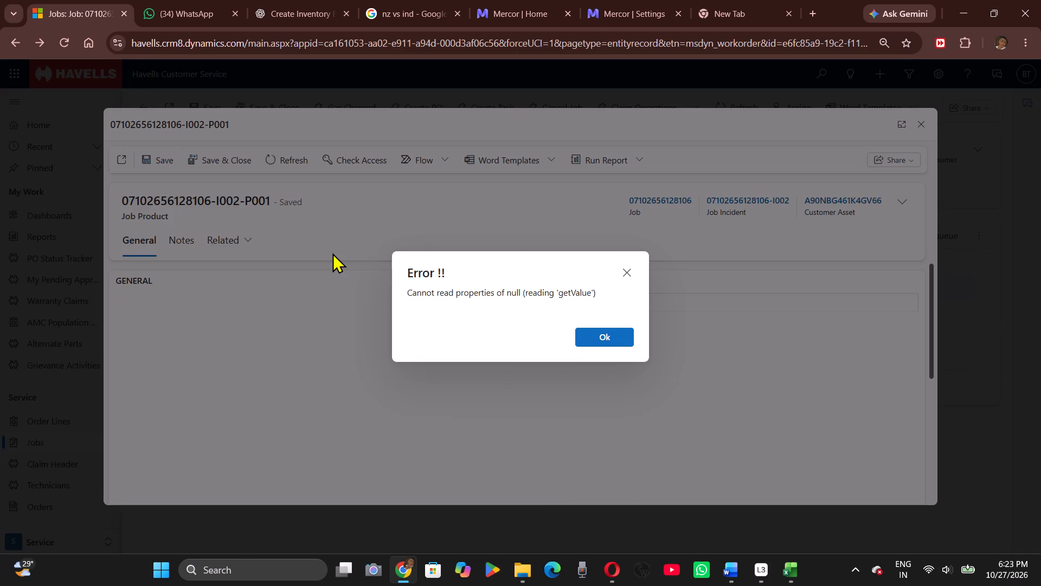
left_click(596, 339)
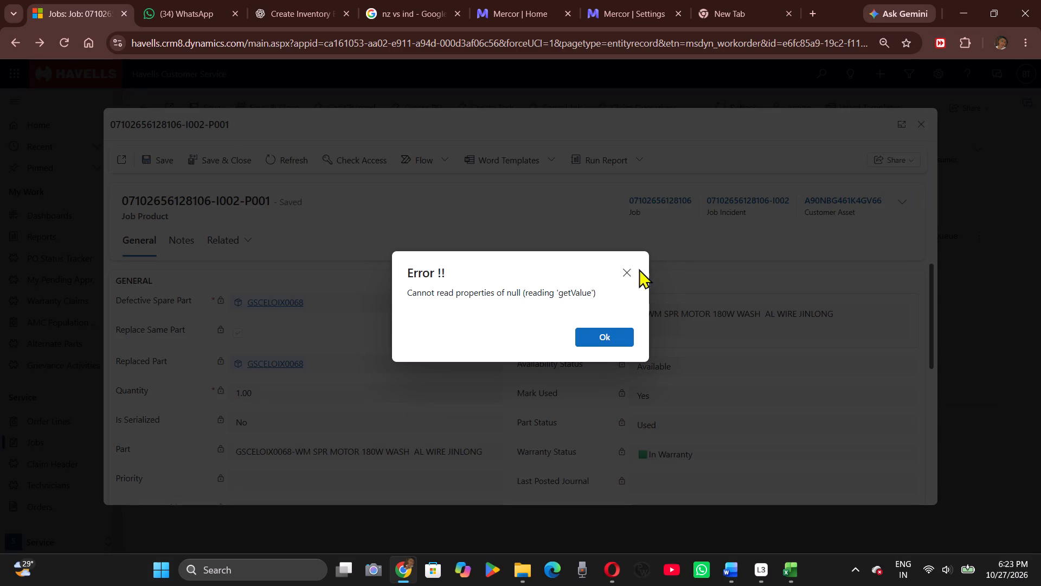
left_click(624, 269)
left_click(624, 269)
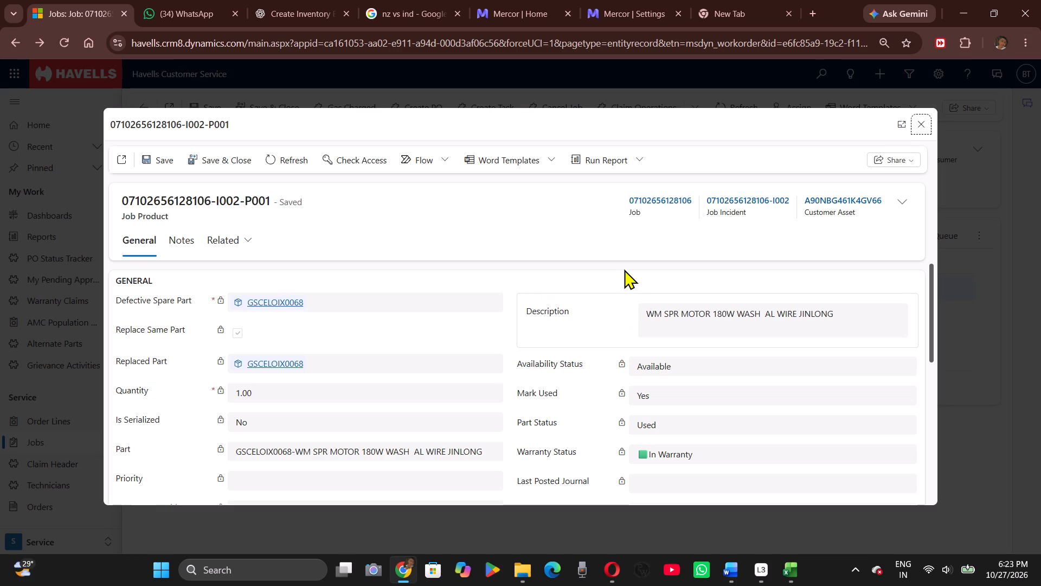
left_click(656, 391)
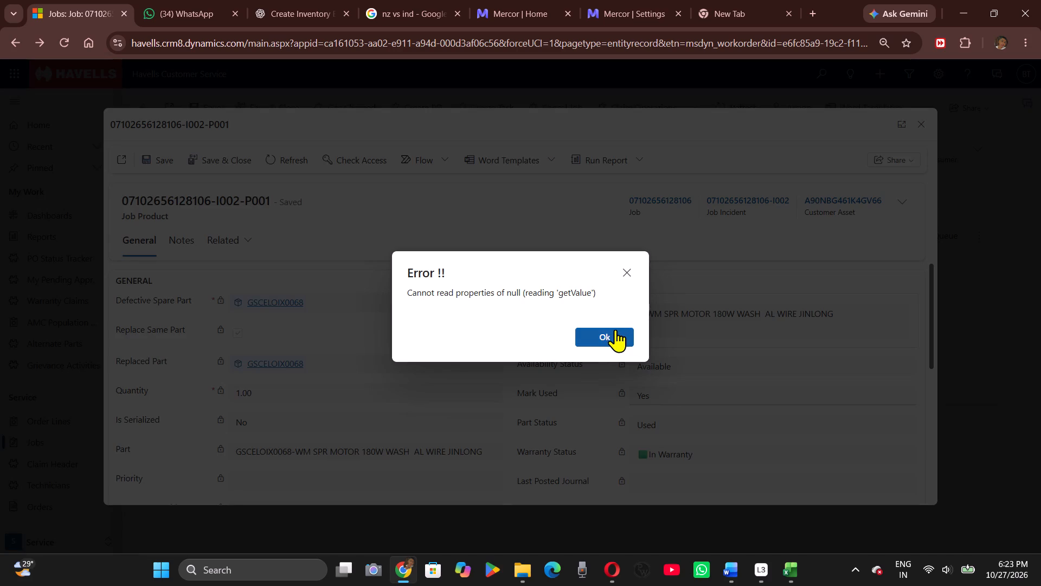
left_click(613, 337)
left_click(628, 275)
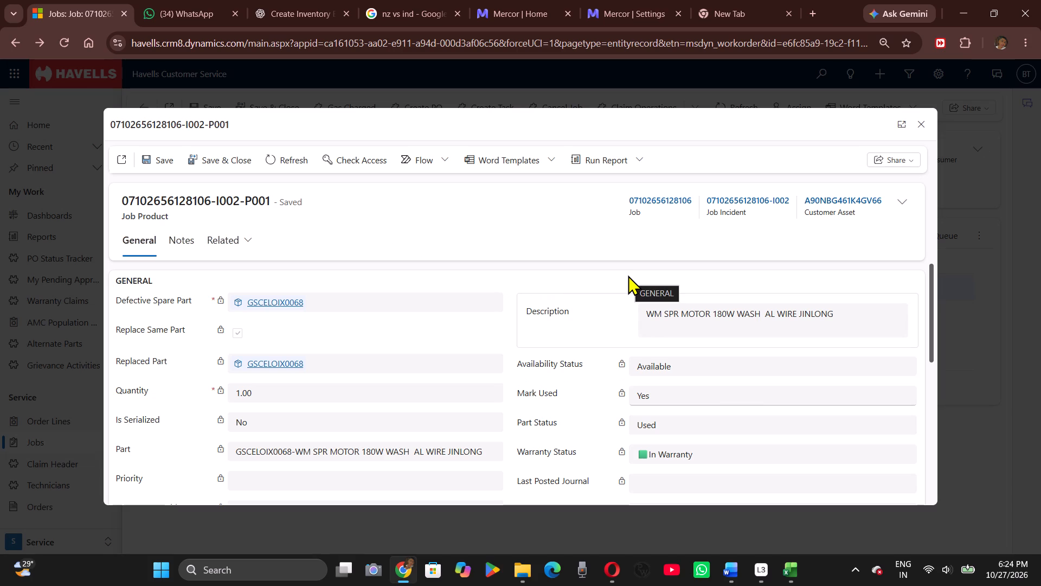
left_click(234, 330)
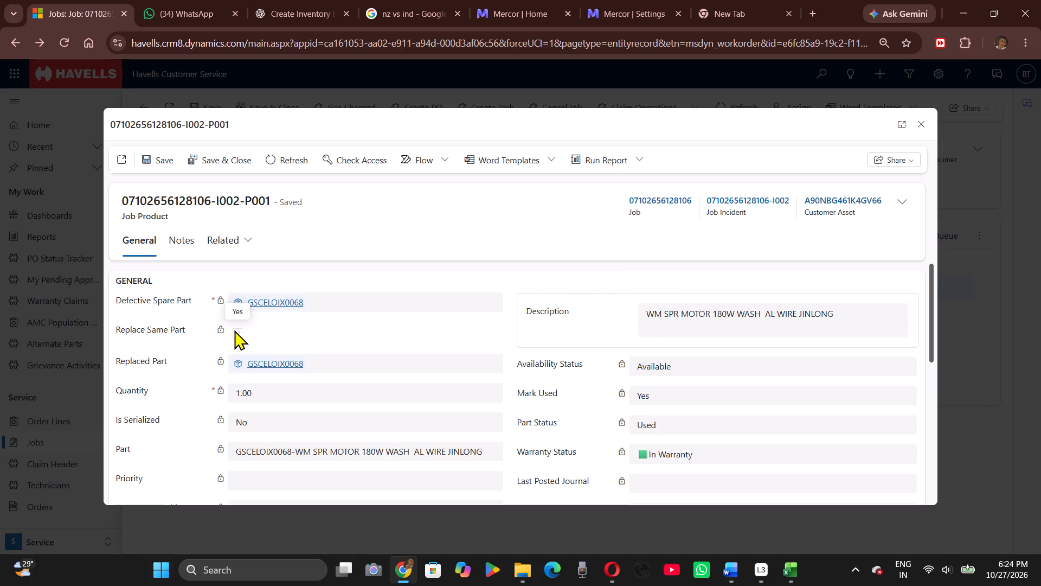
scroll(674, 377, "down", 1)
scroll(674, 377, "up", 1)
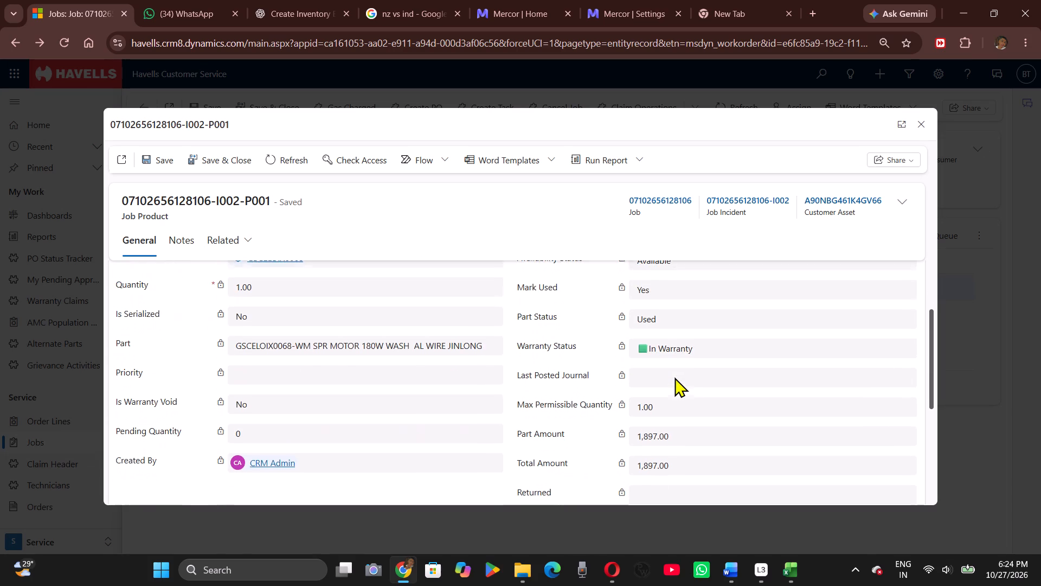
scroll(674, 377, "up", 1)
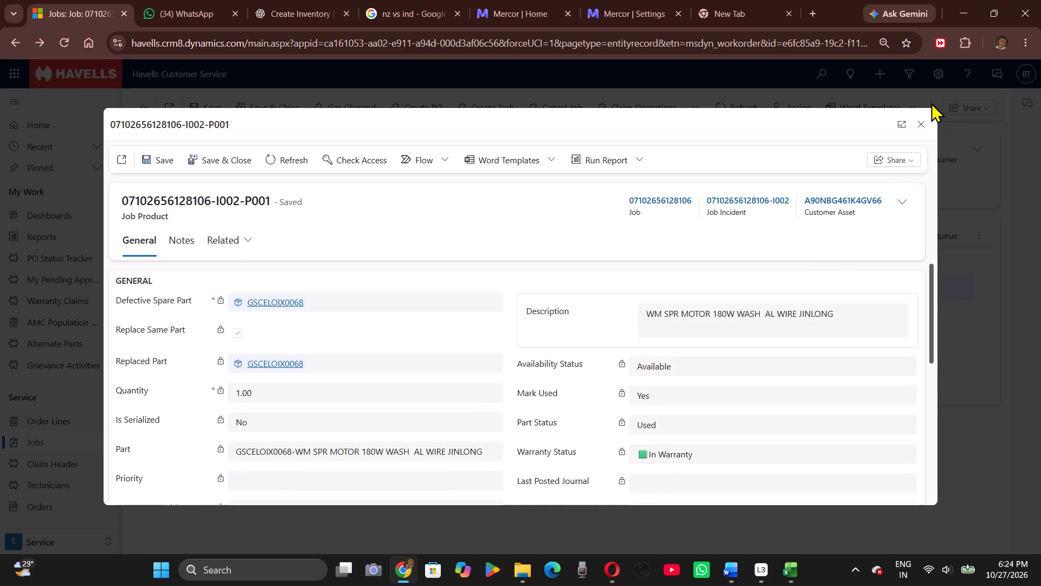
left_click(921, 119)
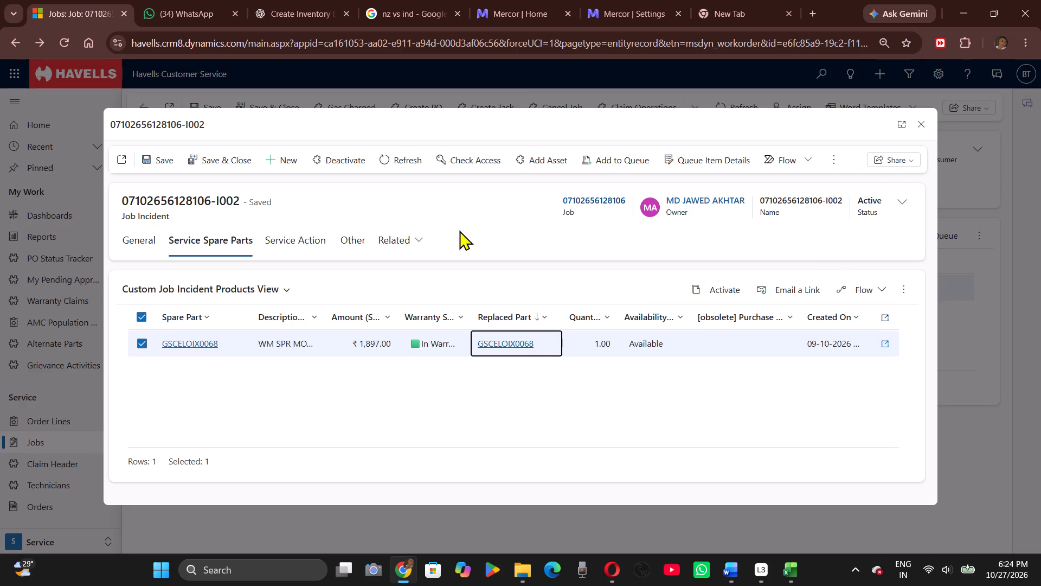
left_click(921, 124)
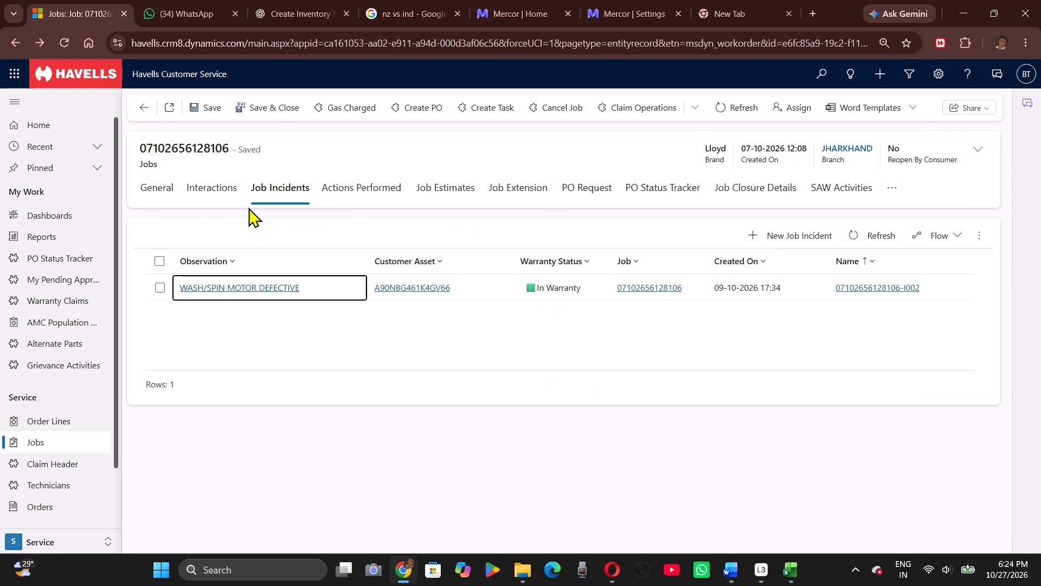
Review the job's general details and incidents list, ending on the general details.
left_click(161, 198)
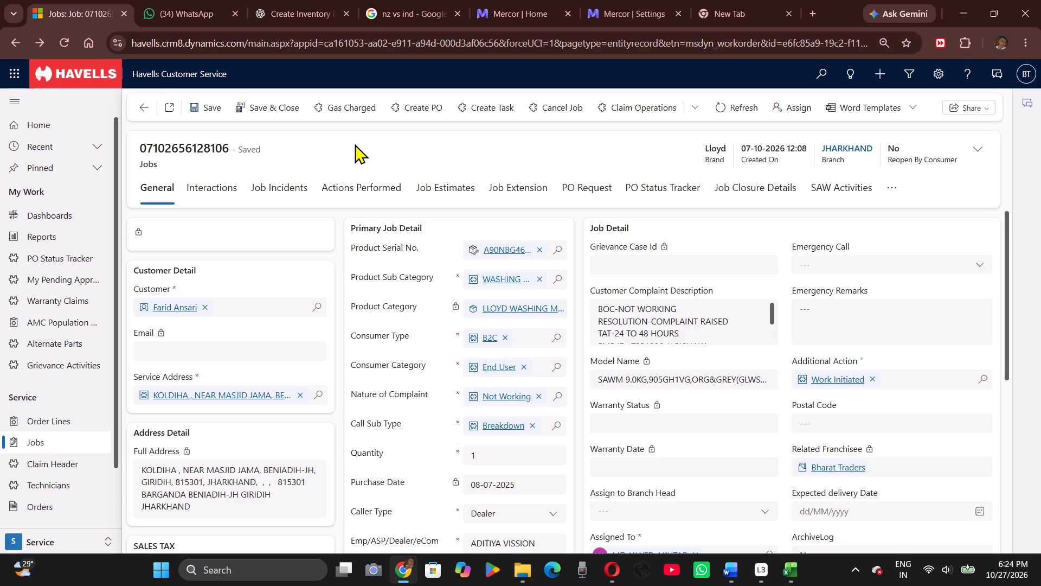
scroll(449, 275, "down", 1)
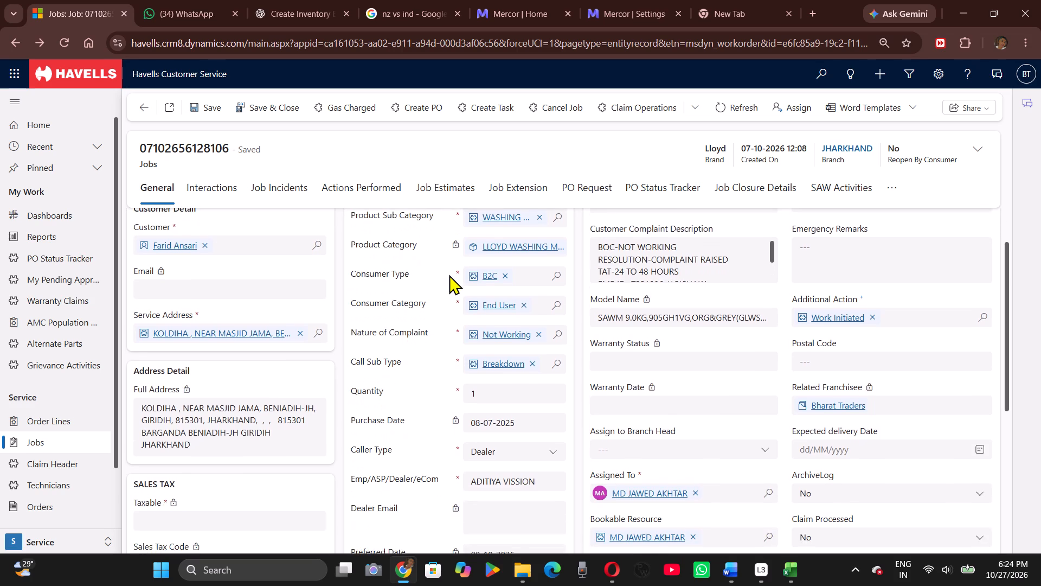
scroll(449, 275, "down", 1)
scroll(449, 275, "up", 2)
left_click(275, 193)
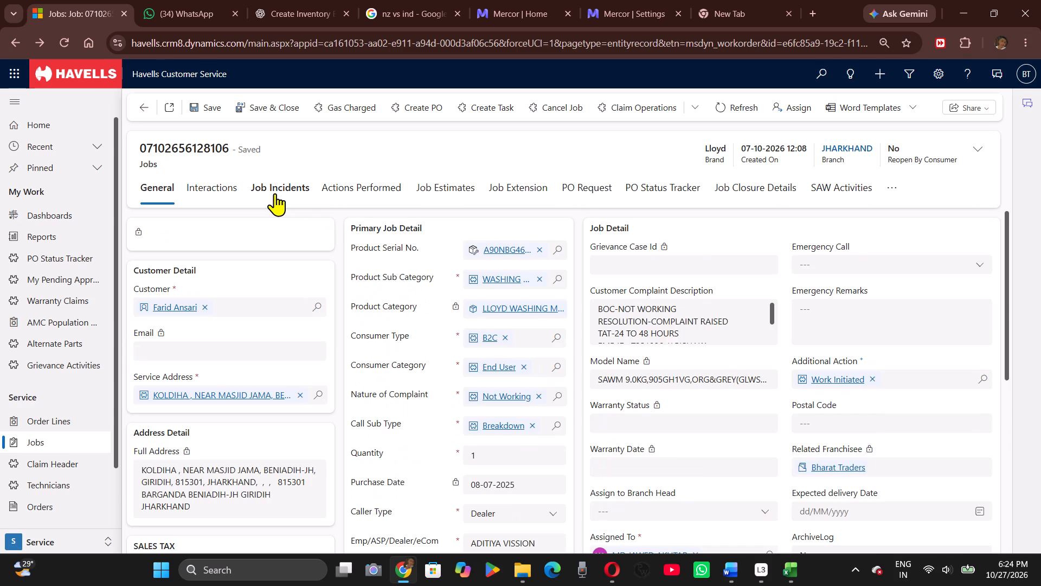
left_click(139, 189)
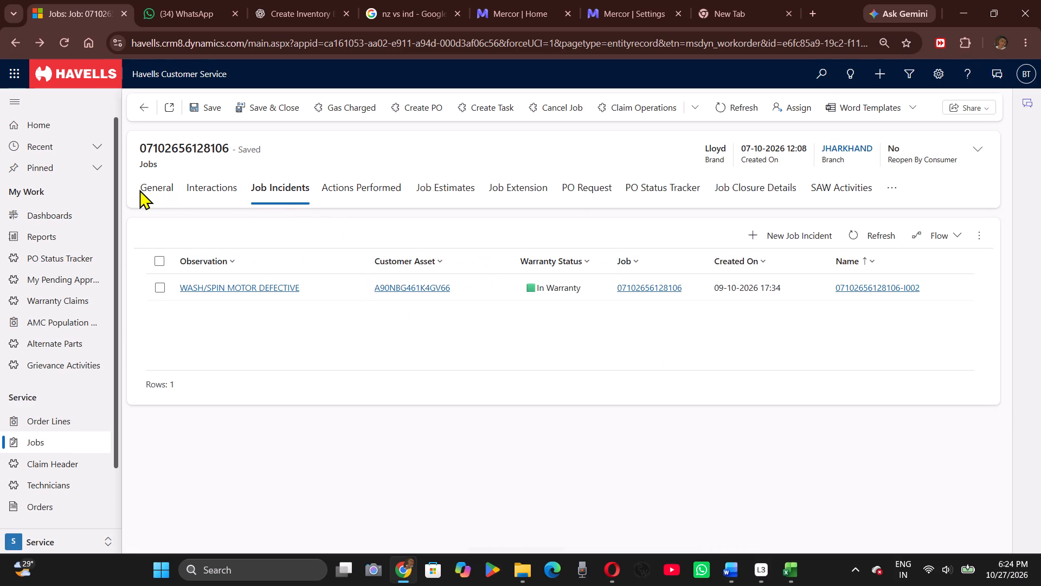
left_click(150, 189)
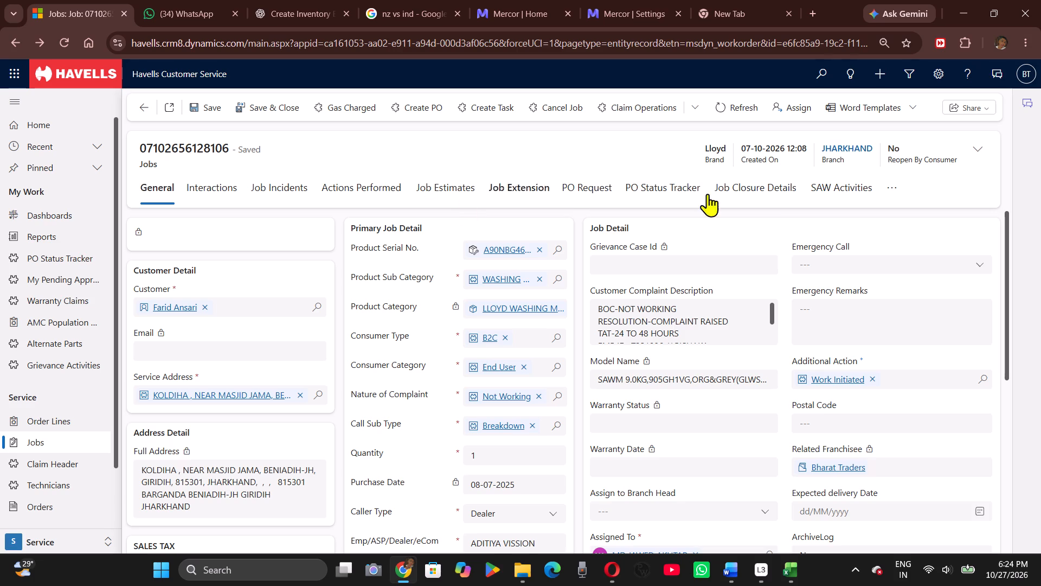
In the job's closure details, enter WORK DONE as both Consumer Remark and Repair Description, save the job, and return to the general details.
left_click(776, 200)
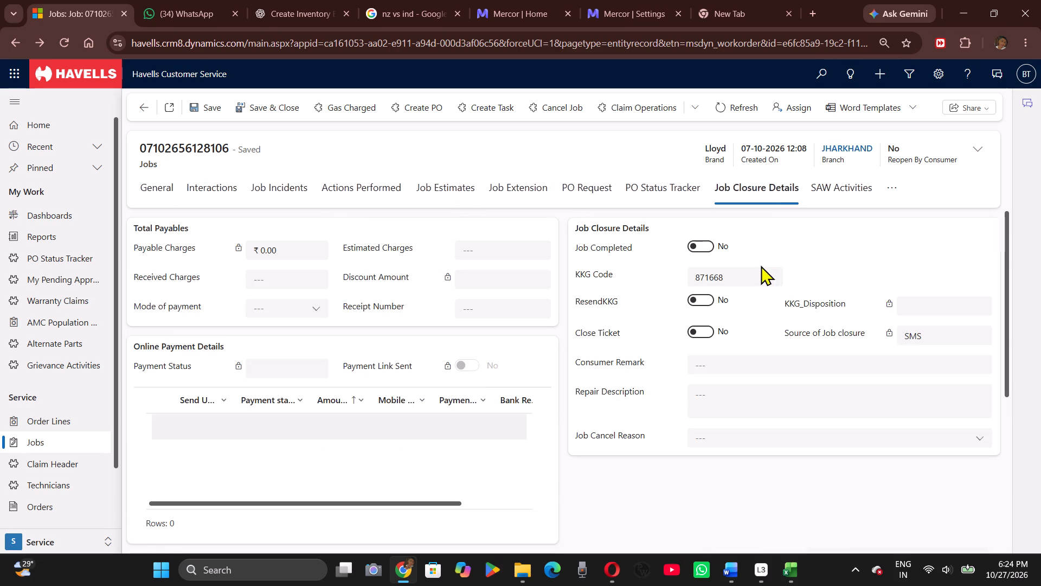
left_click(727, 363)
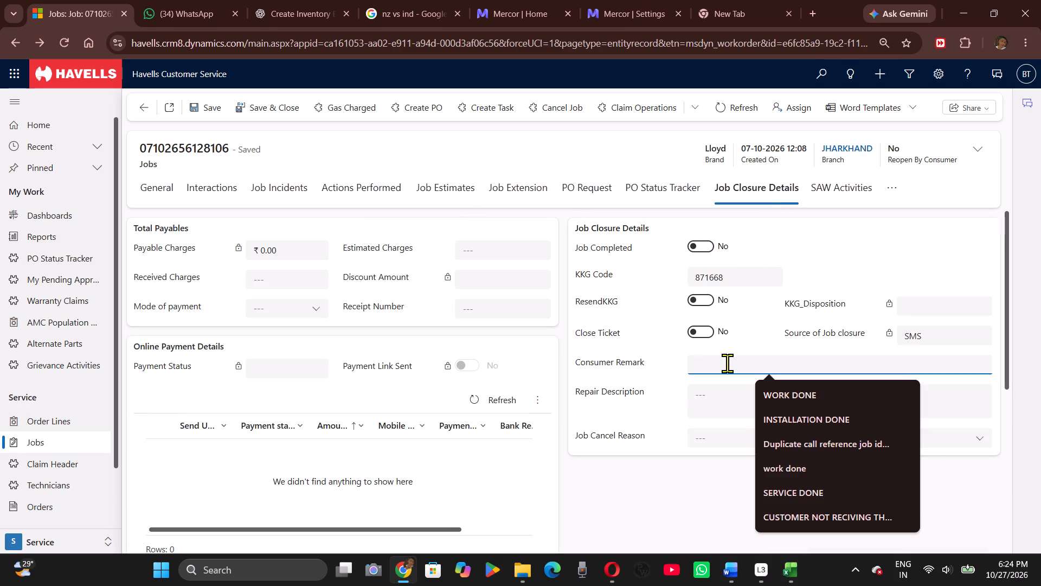
left_click(791, 388)
left_click(764, 393)
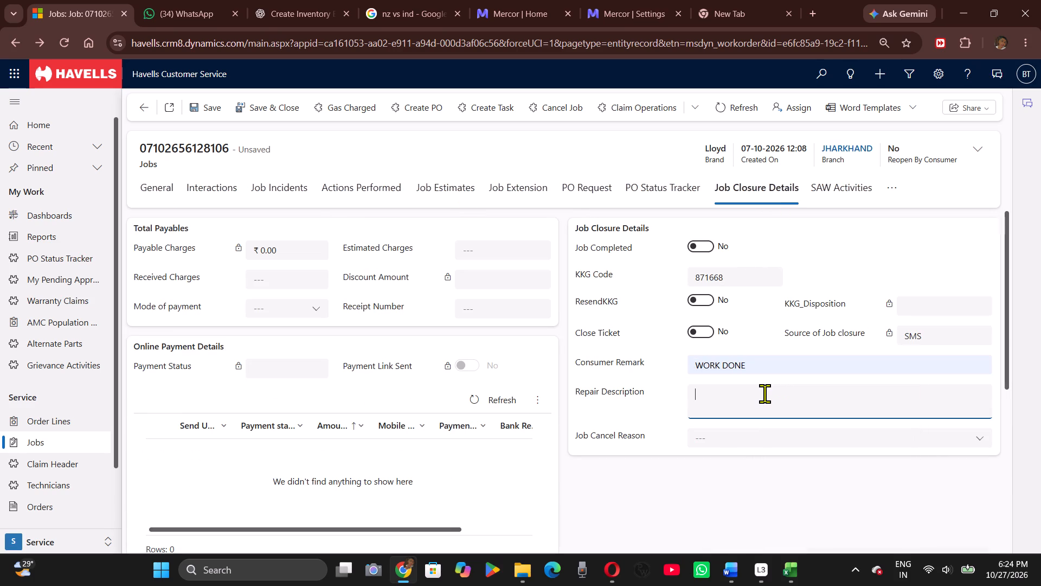
type("WORK DONE")
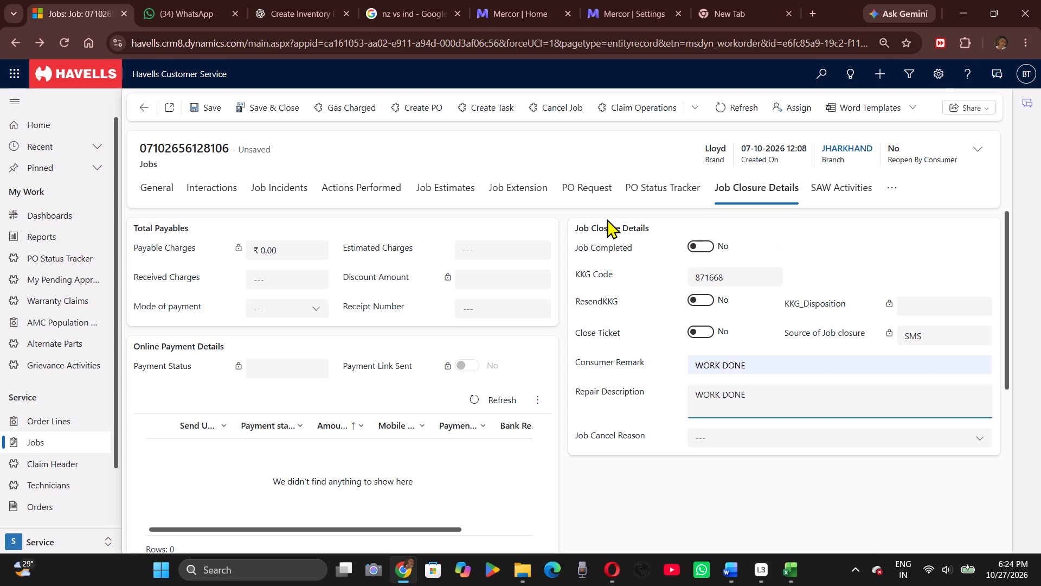
left_click(203, 118)
left_click(198, 110)
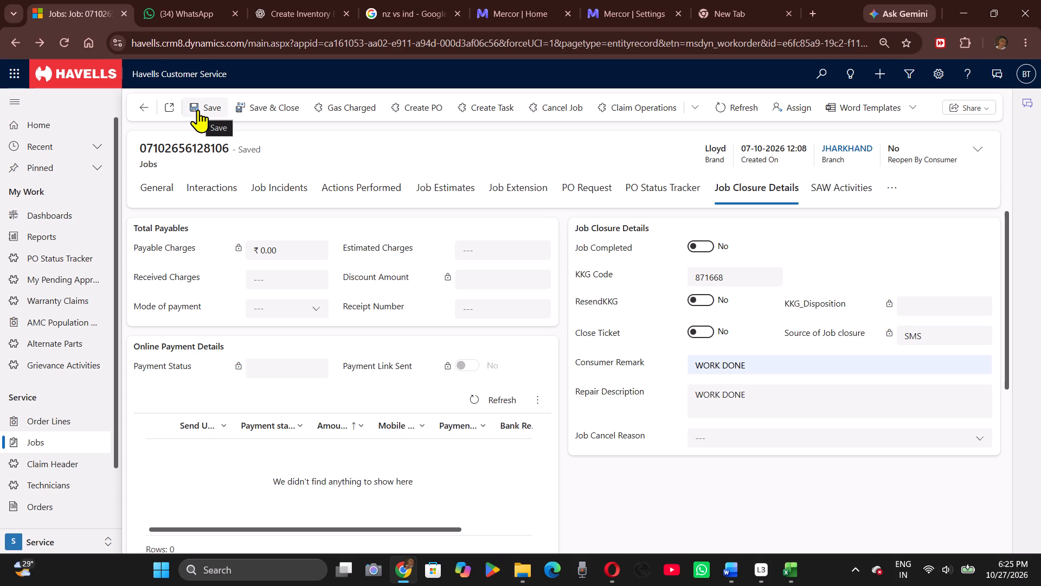
left_click(164, 191)
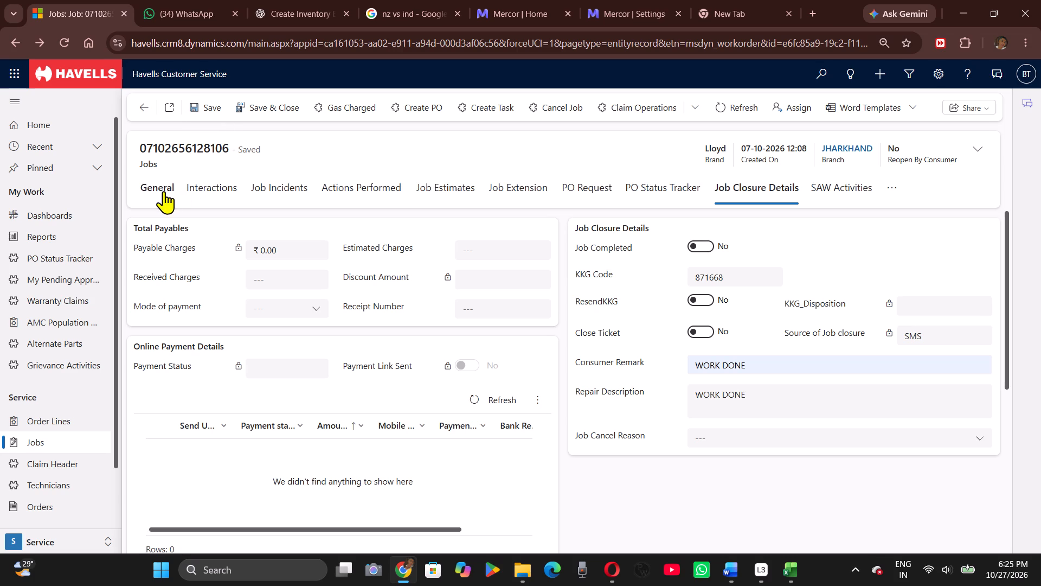
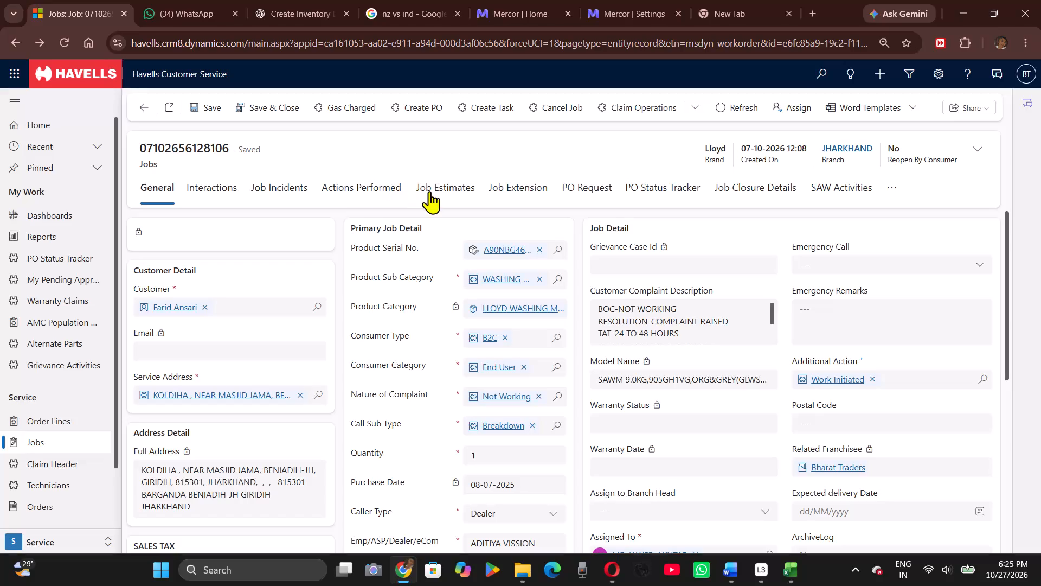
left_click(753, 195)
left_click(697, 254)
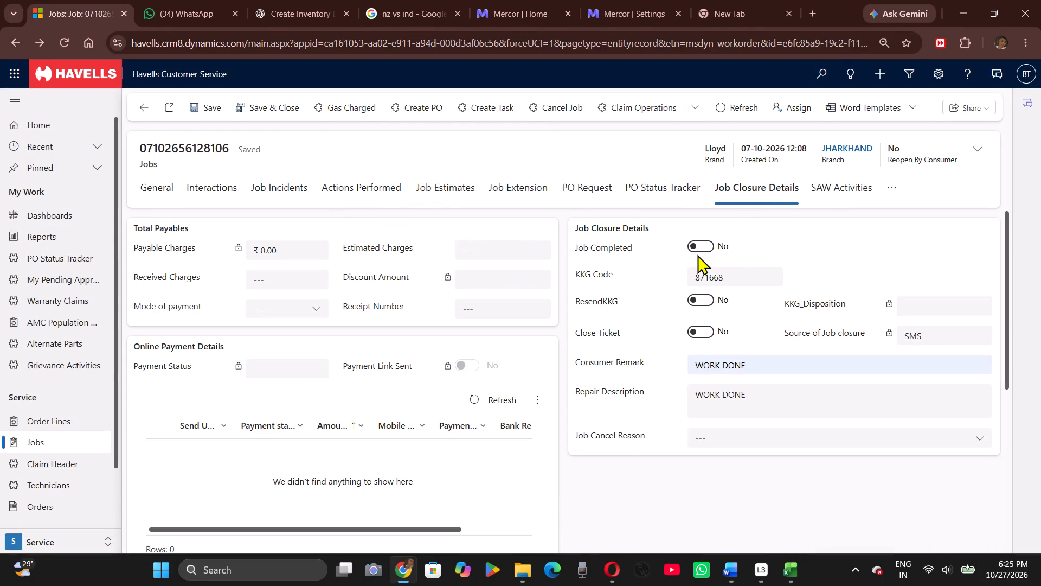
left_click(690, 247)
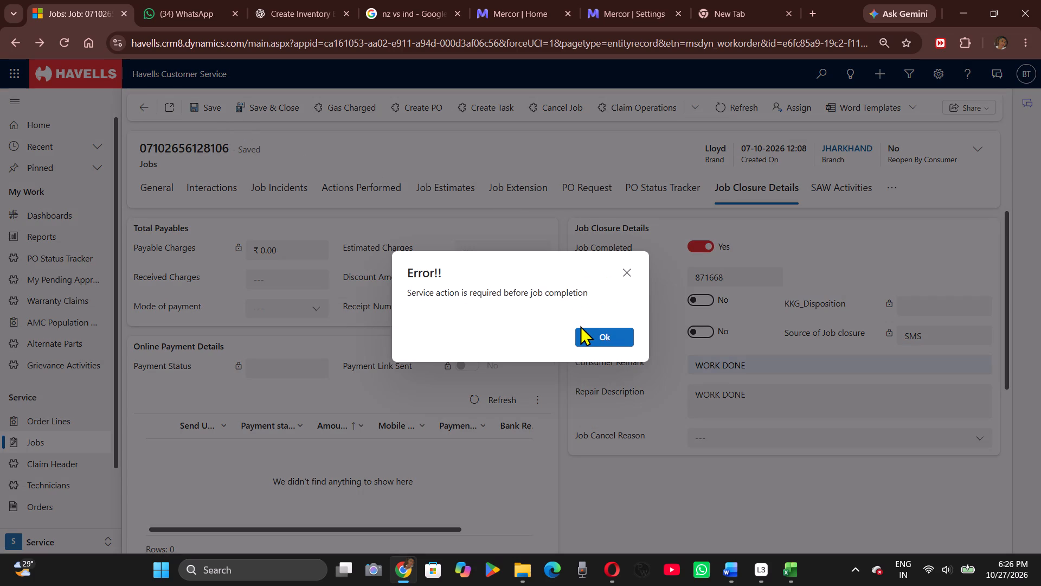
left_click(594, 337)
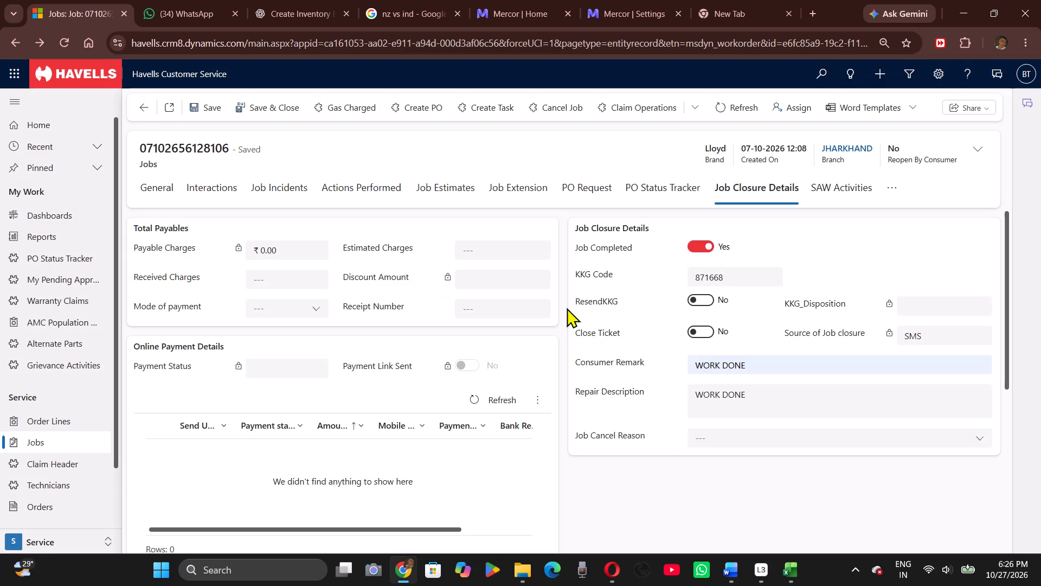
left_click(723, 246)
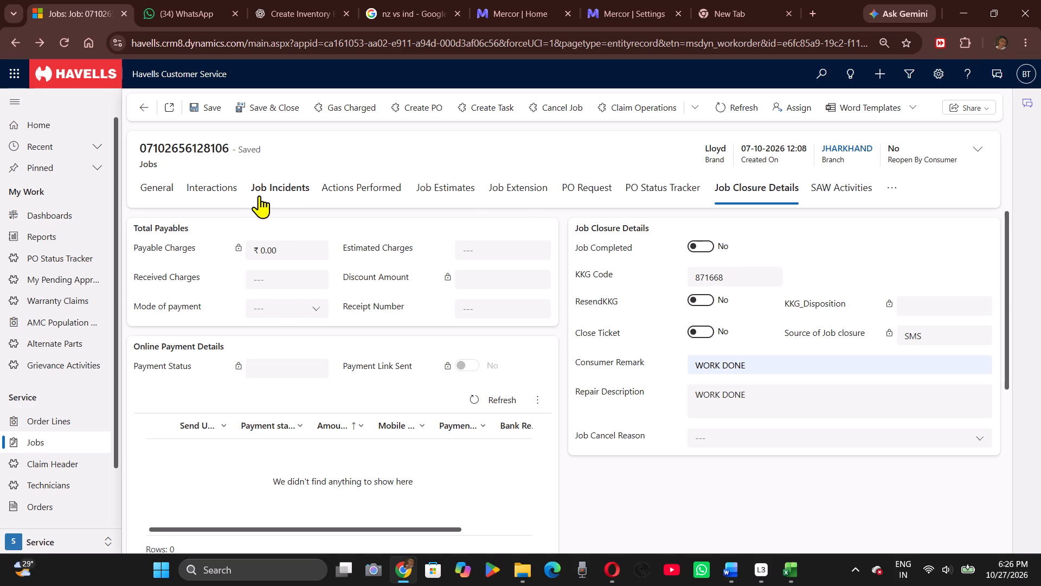
Open the job's WASH/SPIN MOTOR DEFECTIVE incident and bring up its service actions.
left_click(253, 195)
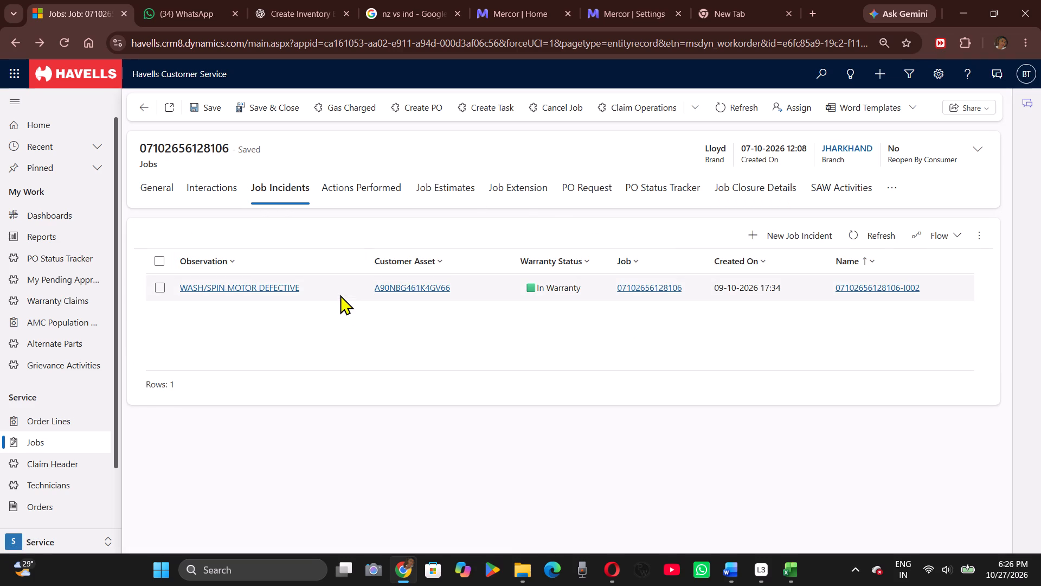
triple_click(340, 295)
left_click(340, 295)
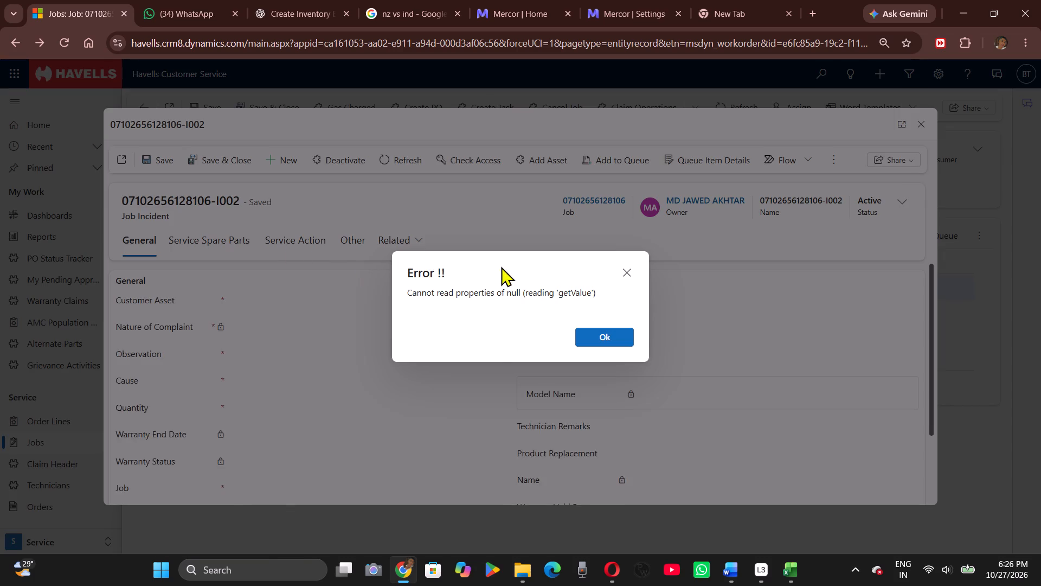
left_click(634, 269)
left_click(634, 269)
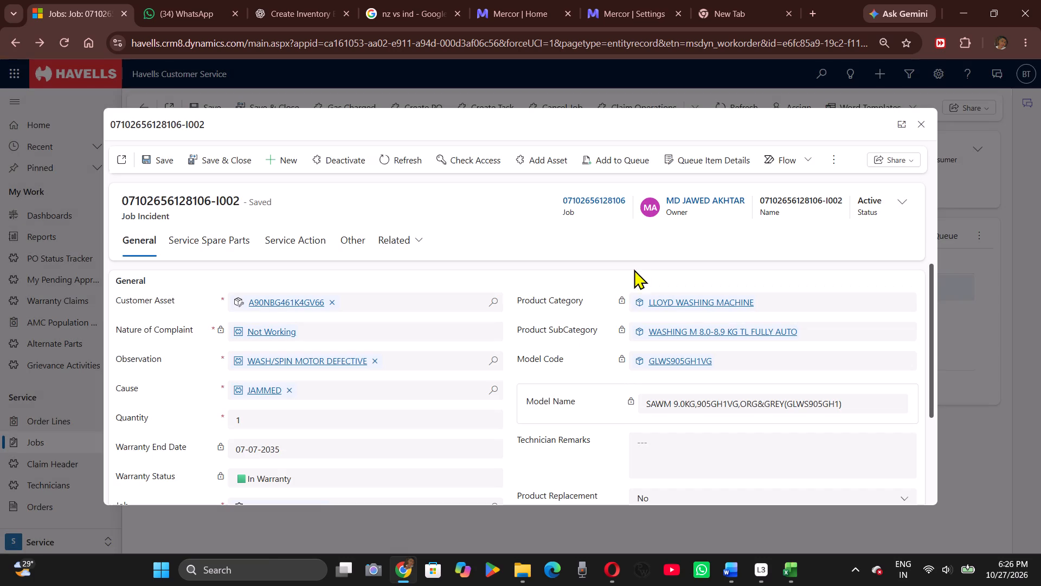
left_click(307, 250)
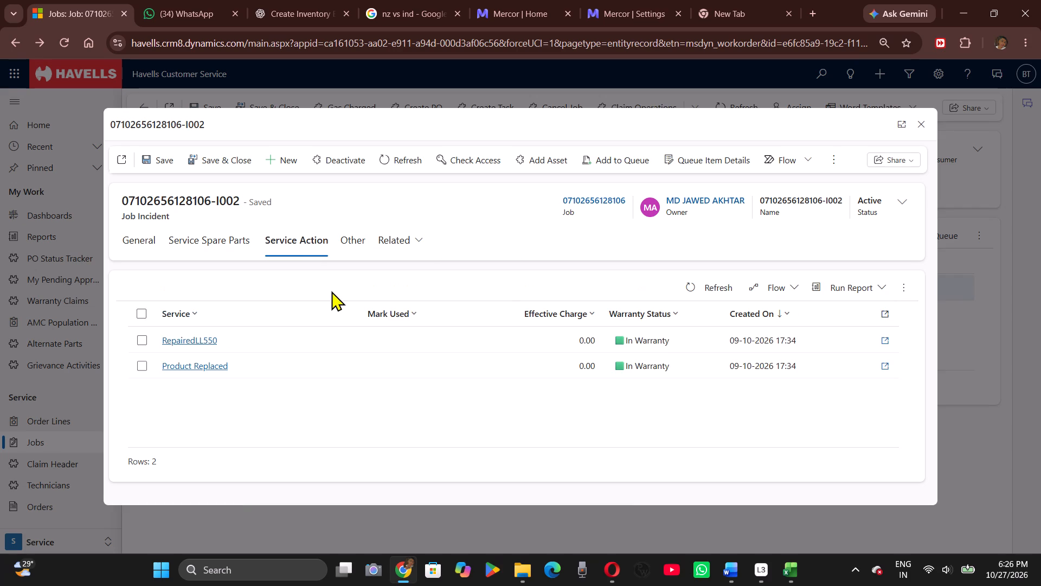
left_click(628, 273)
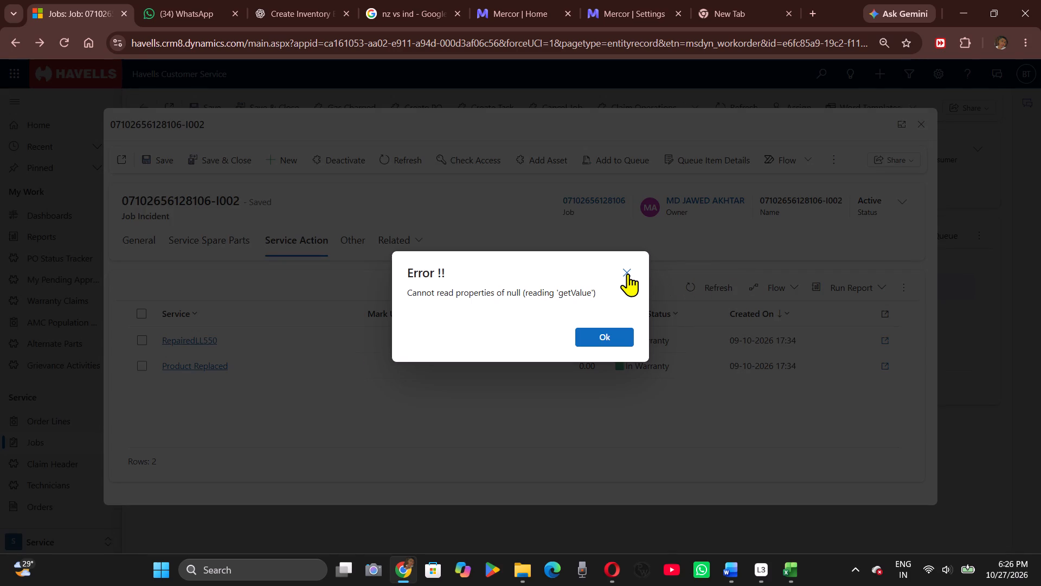
left_click(628, 273)
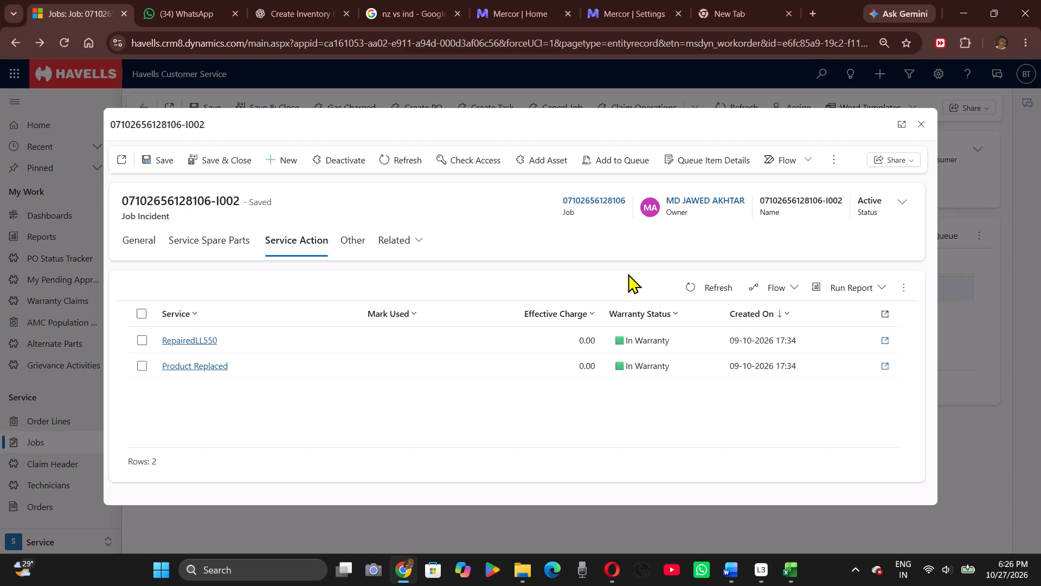
Set Mark Used to Used for the RepairedLL550 service action, save and close it, and close the incident.
triple_click(428, 349)
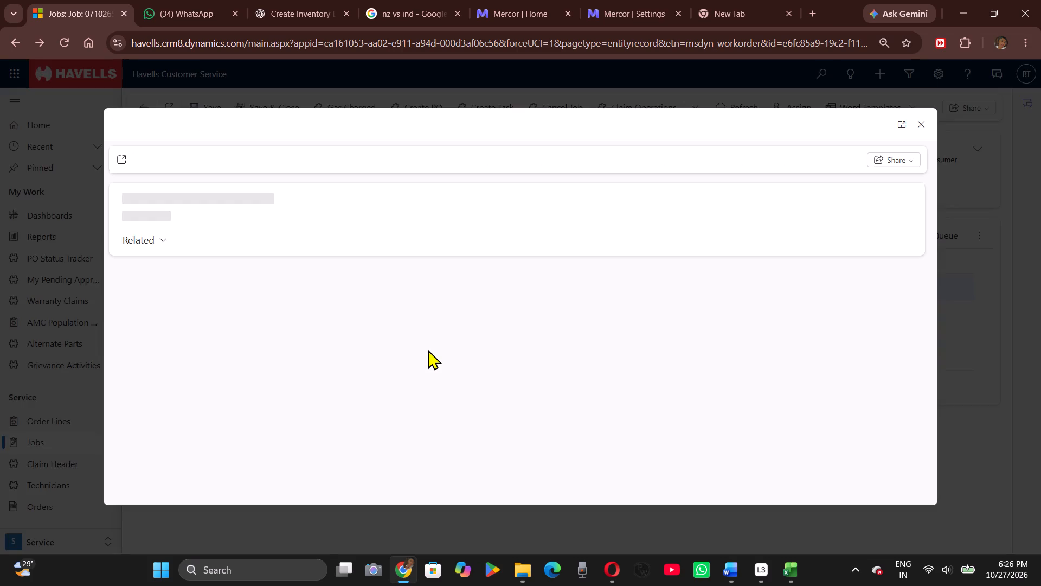
left_click(428, 349)
left_click(626, 273)
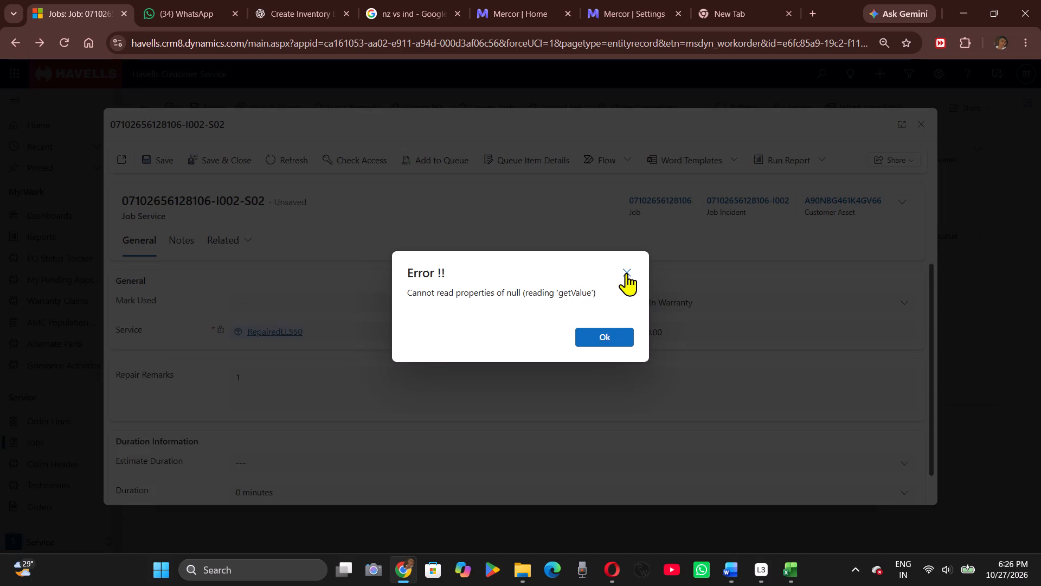
left_click(626, 273)
left_click(626, 273)
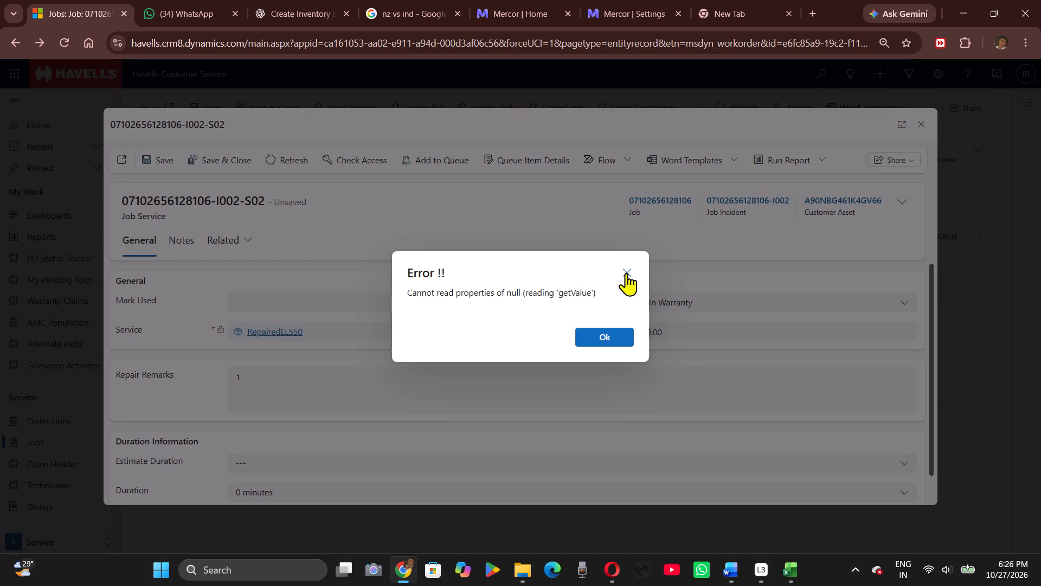
left_click(626, 273)
left_click(477, 302)
left_click(629, 274)
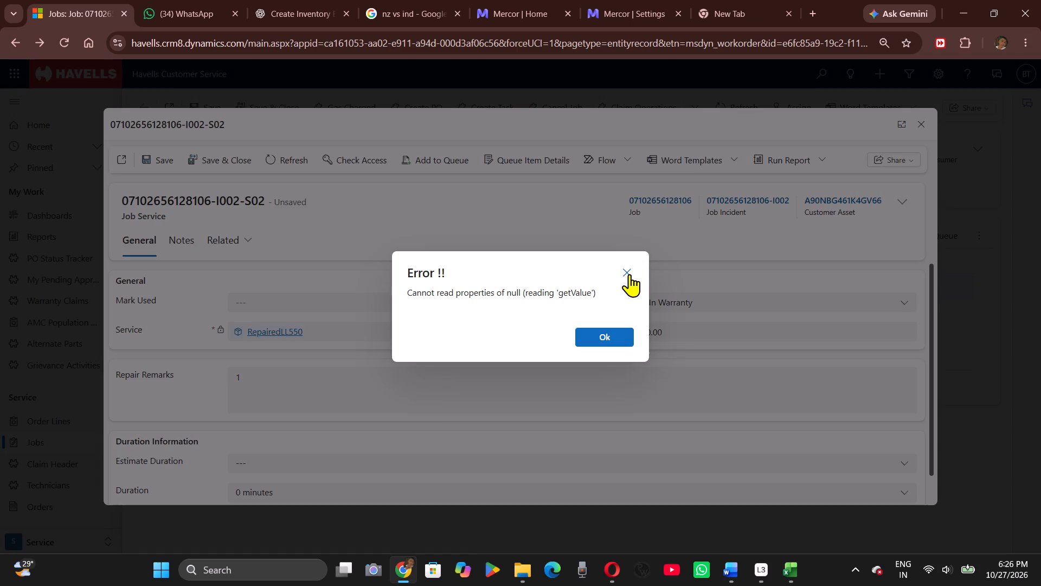
left_click(629, 274)
left_click(474, 298)
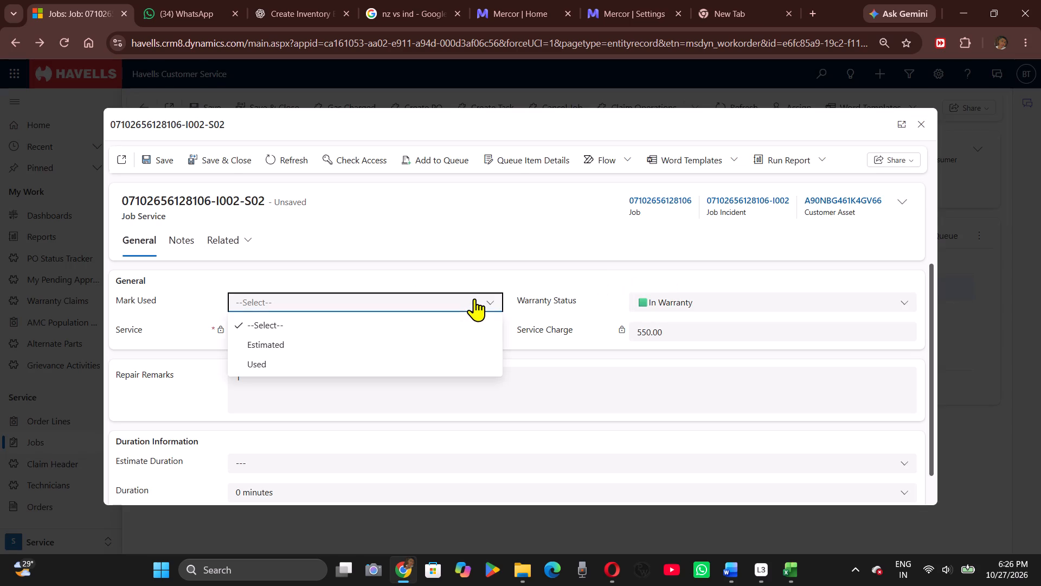
left_click(388, 365)
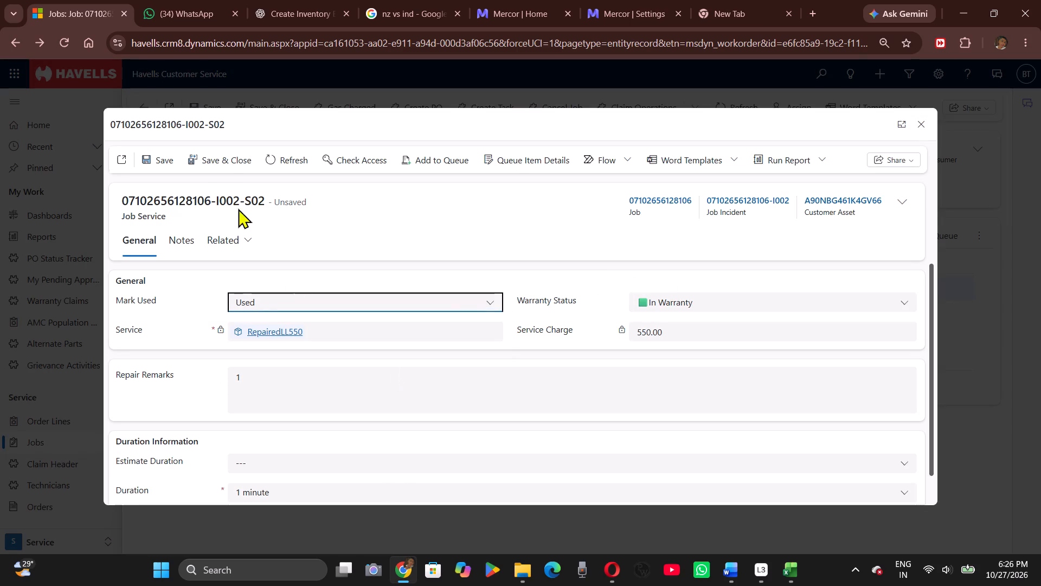
left_click(224, 160)
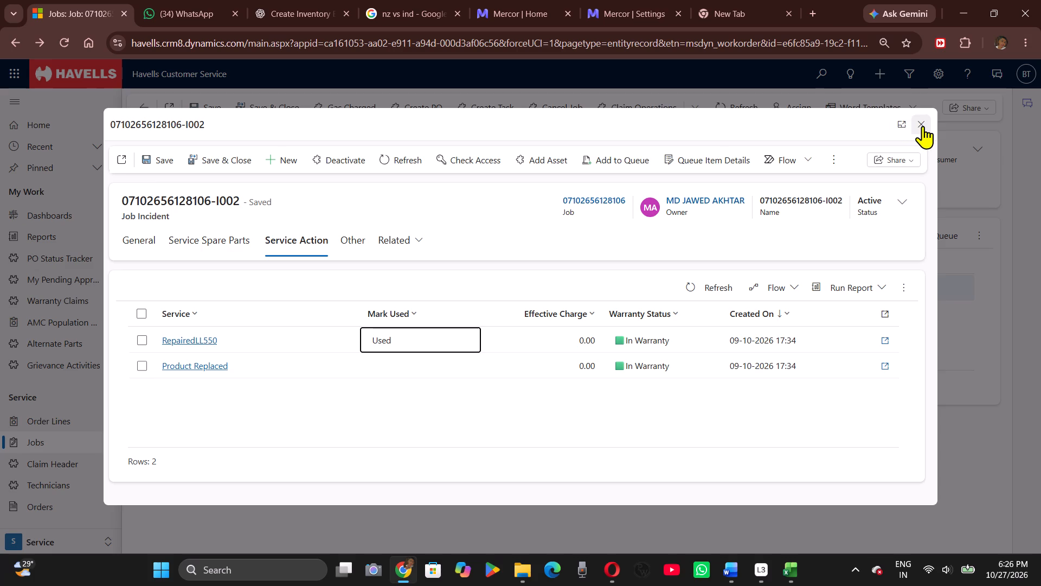
left_click(923, 126)
left_click(766, 187)
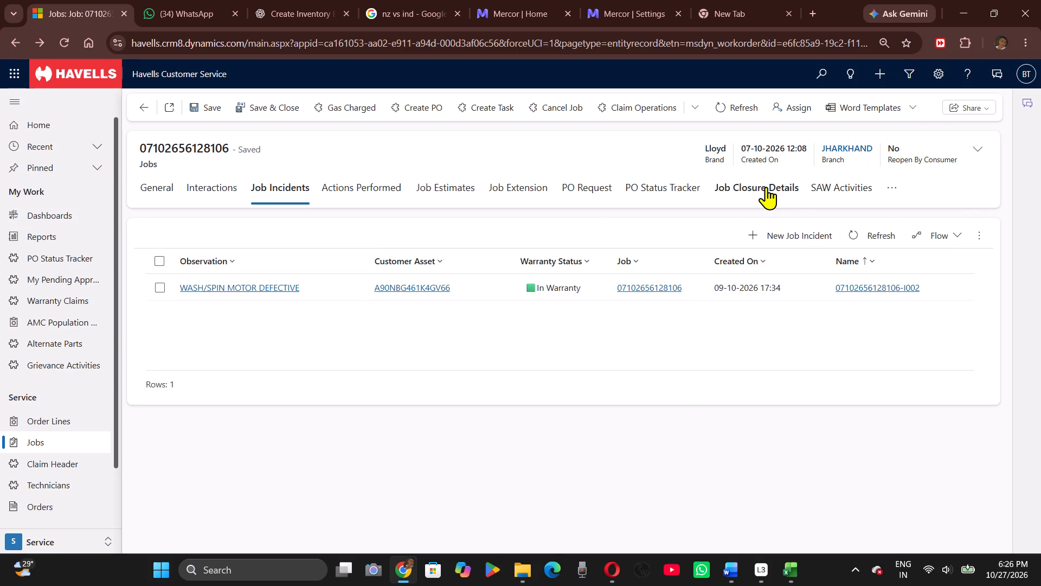
left_click(698, 245)
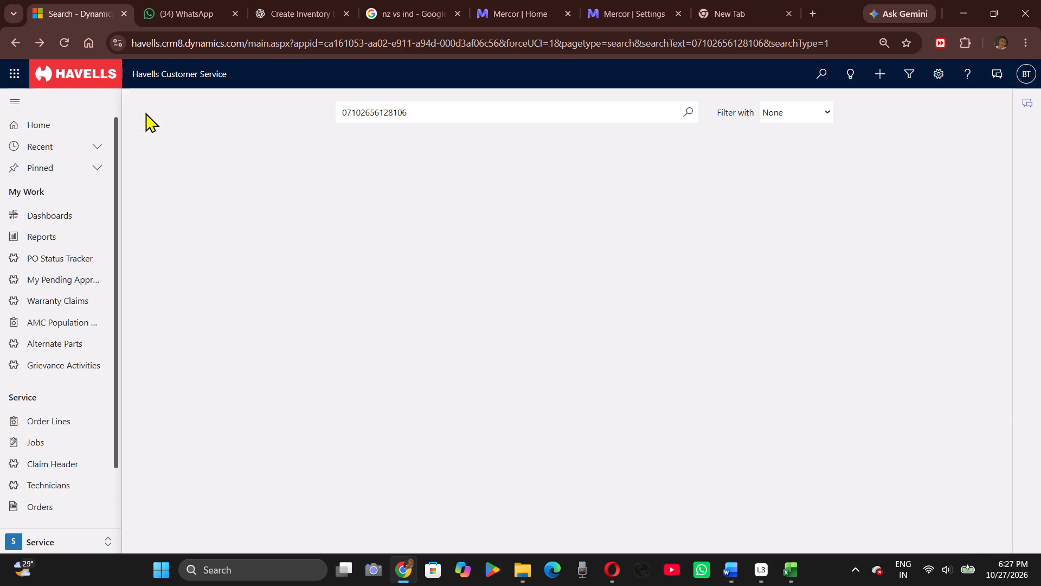
left_click(23, 41)
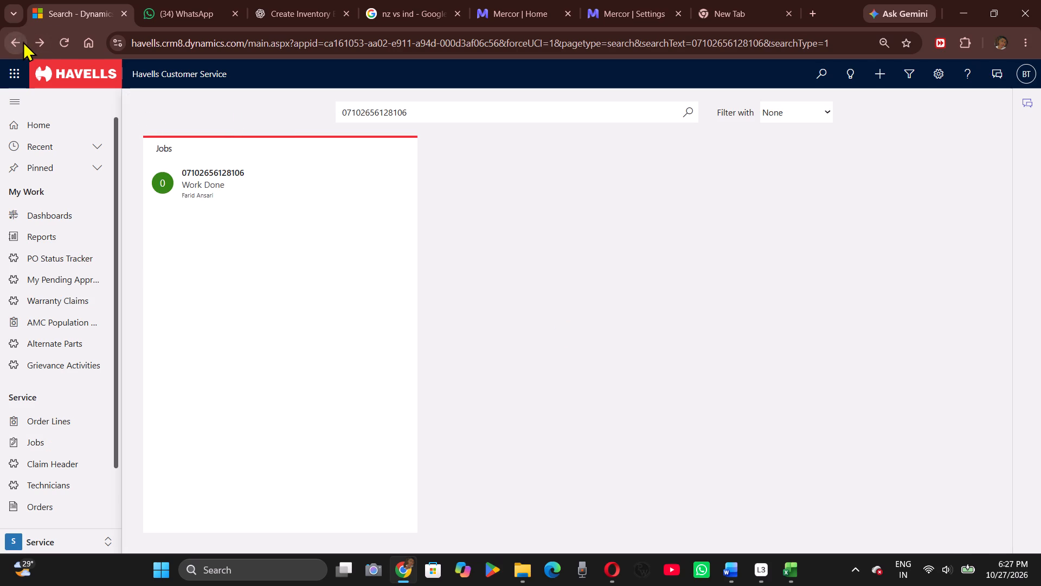
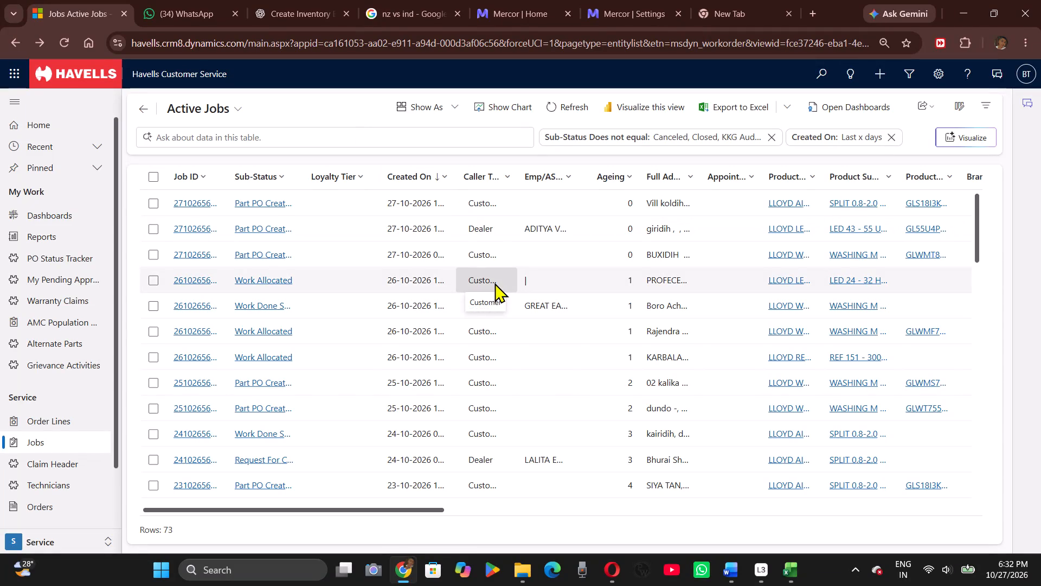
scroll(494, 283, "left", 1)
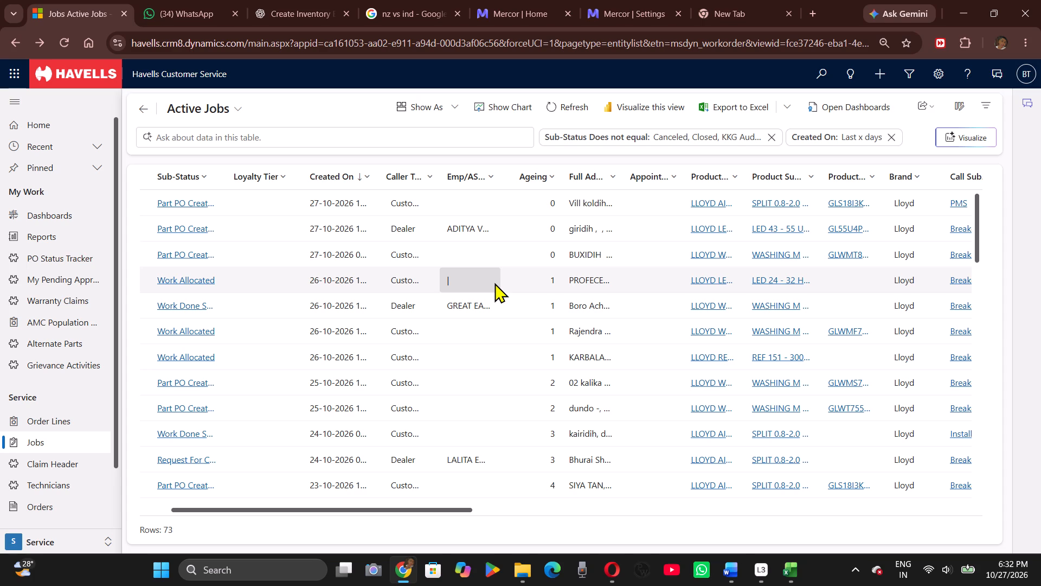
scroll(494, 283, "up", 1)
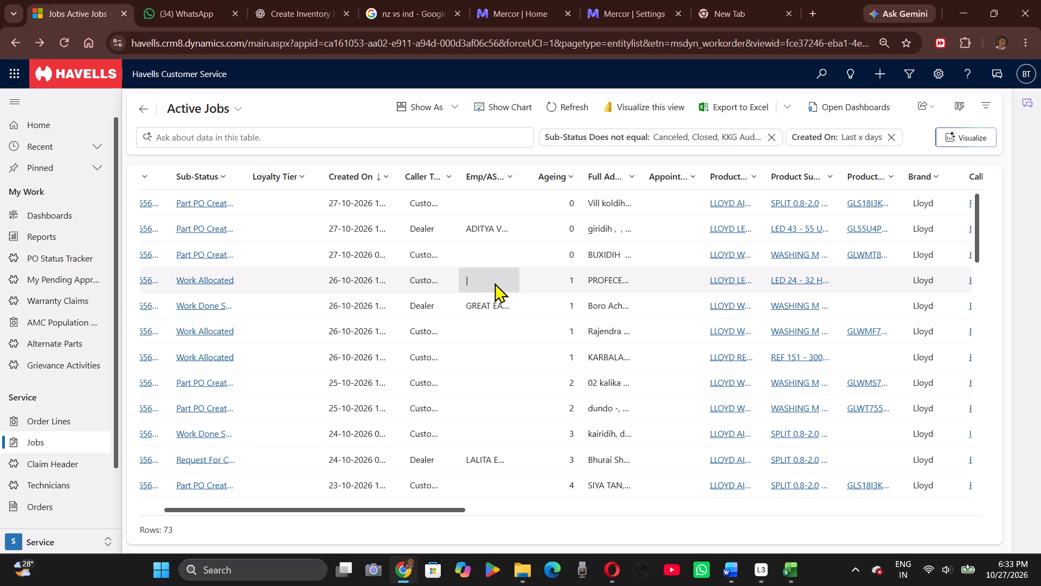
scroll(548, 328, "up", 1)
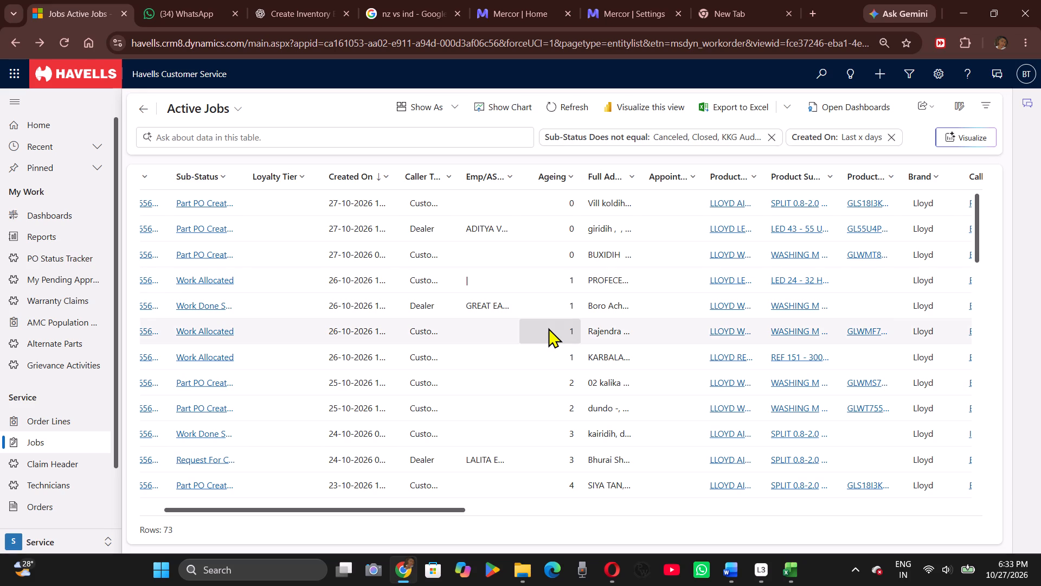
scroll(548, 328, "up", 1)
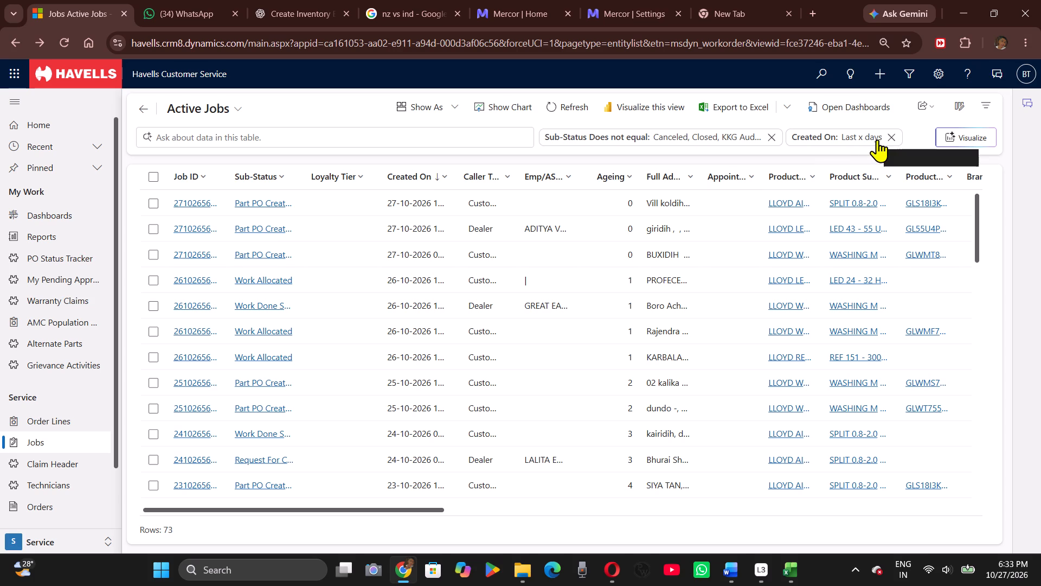
Close the browser window with the Active Jobs list.
left_click(1025, 1)
Bring up the Shut Down Windows dialog from the desktop.
left_click(928, 249)
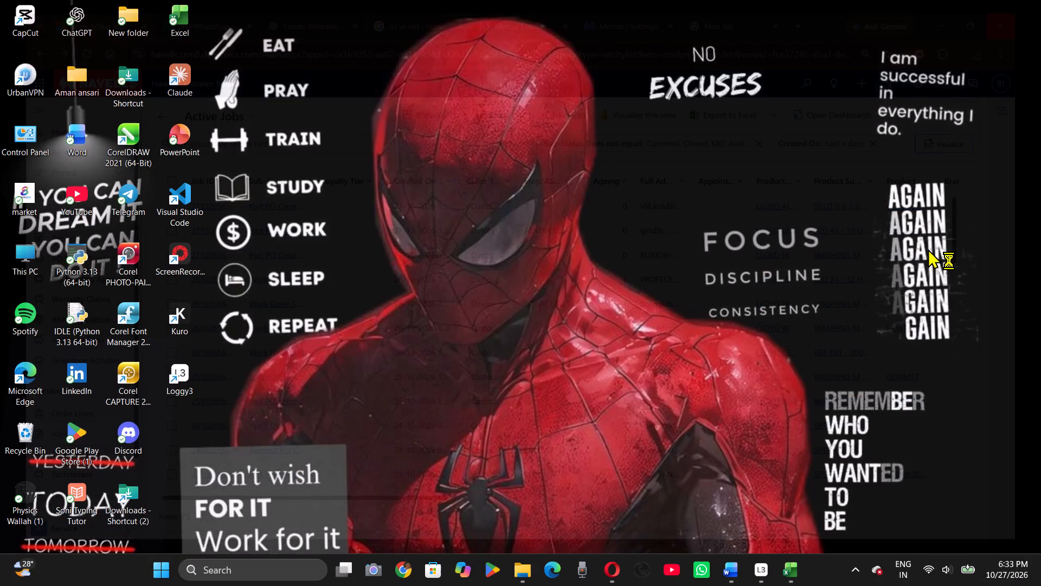
key("alt+F4")
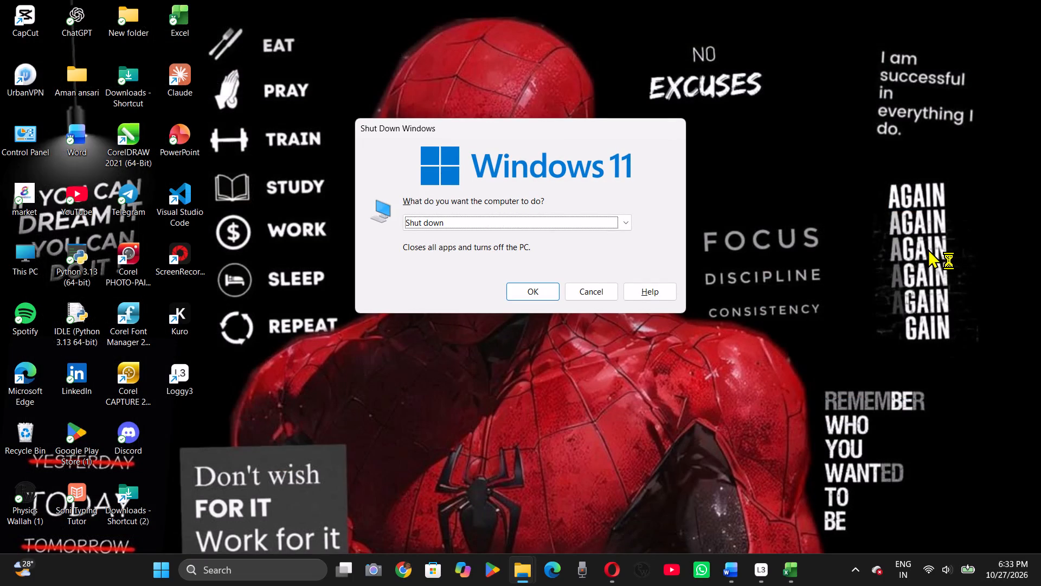